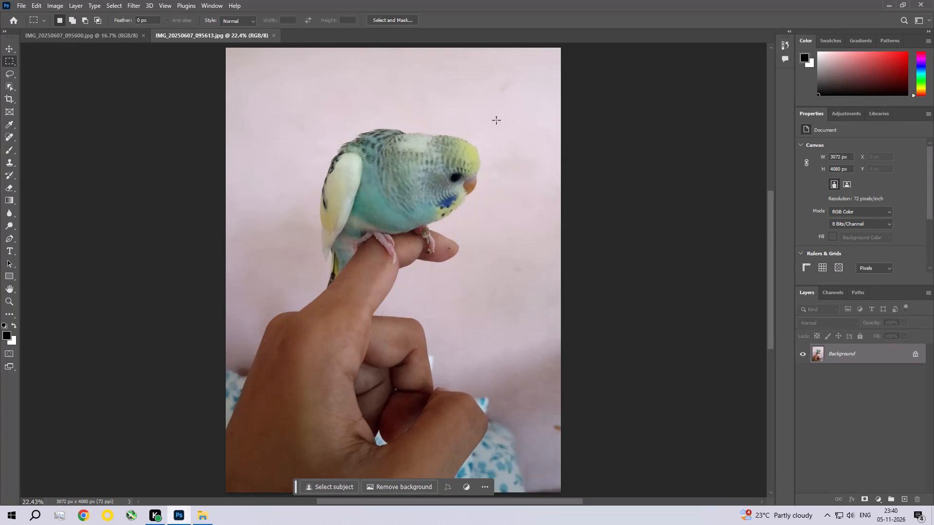
Marquee-select the grey smudge on the wall above and right of the bird's head, remove it with a Content-Aware fill, and deselect.
key(ctrl+space)
key(ctrl+space)
key(ctrl+space)
key(ctrl+space)
key(ctrl+space)
key(ctrl+space)
key(ctrl+space)
key(ctrl+space)
key(ctrl+space)
key(ctrl+space)
key(ctrl+space)
key(ctrl+space)
key(ctrl+space)
key(ctrl+space)
key(ctrl+space)
key(ctrl+space)
key(ctrl+space)
key(ctrl+space)
key(ctrl+space)
key(ctrl+space)
ctrl+double_click(499, 93)
drag(499, 93, 434, 183)
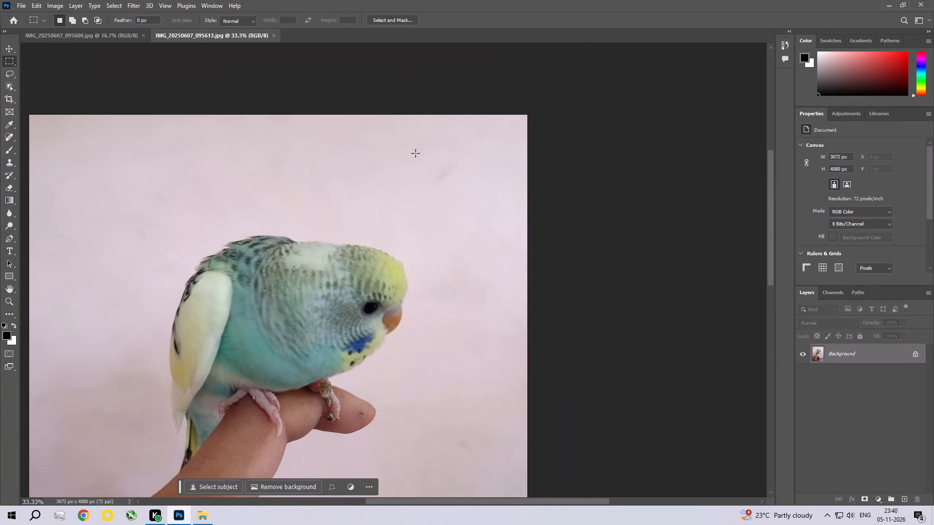
drag(413, 140, 475, 195)
click(31, 3)
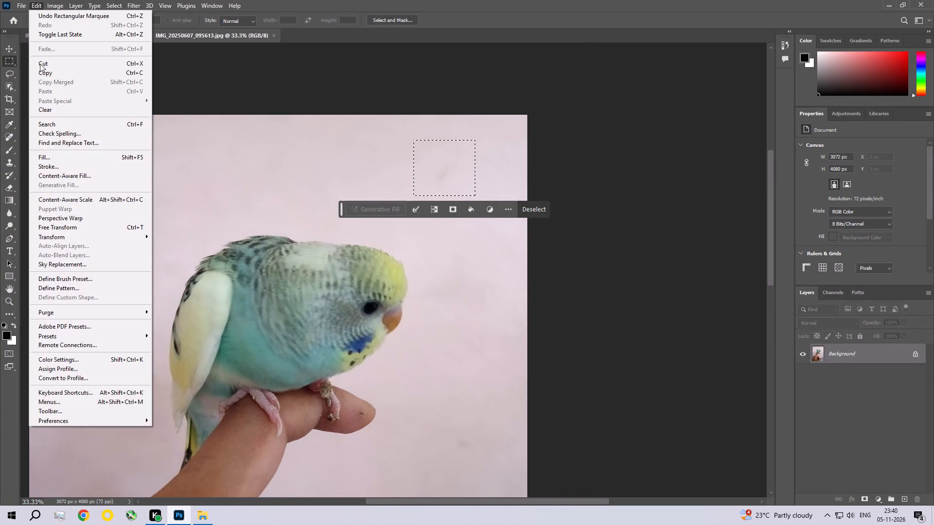
click(48, 159)
click(530, 126)
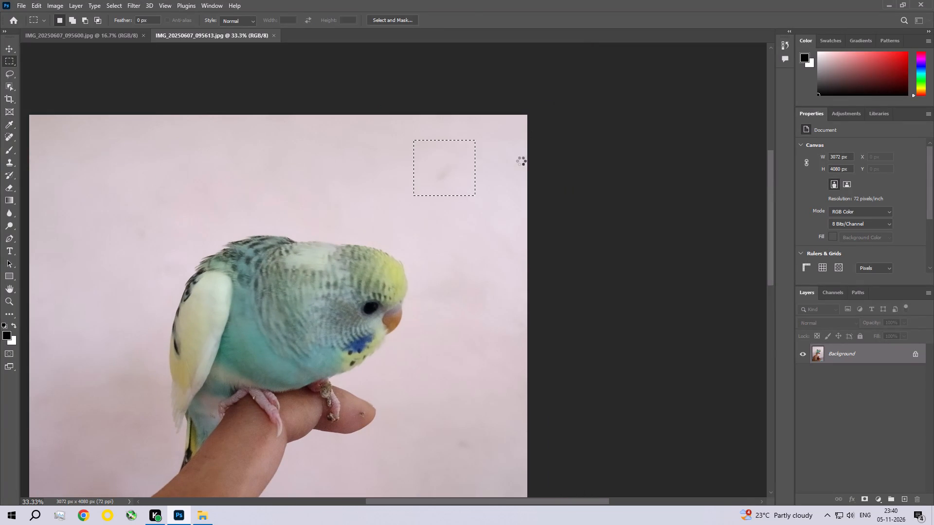
key(ctrl+d)
Remove the faint spot on the wall above and left of the bird's back with a rectangular selection and Content-Aware fill, then deselect.
key(space)
key(space)
key(space)
key(space)
key(space)
key(space)
key(space)
key(space)
key(space)
key(space)
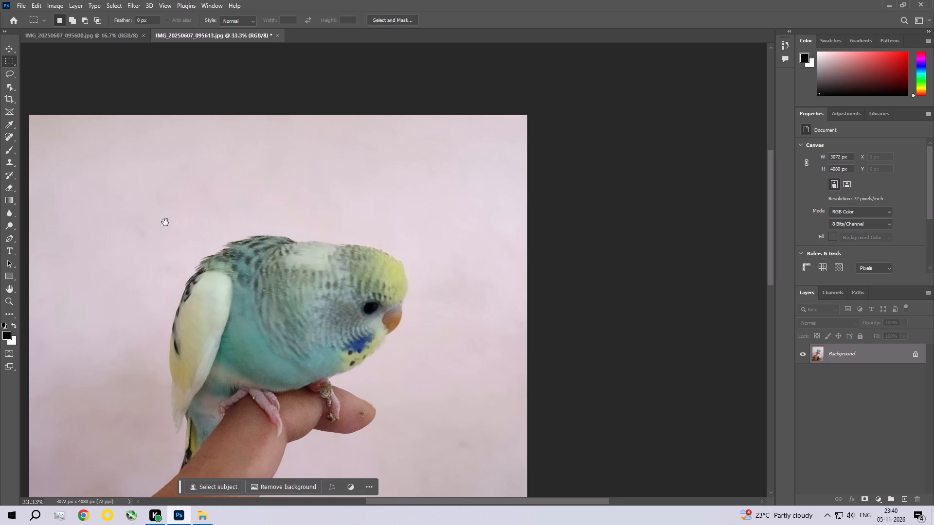
drag(165, 222, 300, 144)
drag(251, 132, 293, 172)
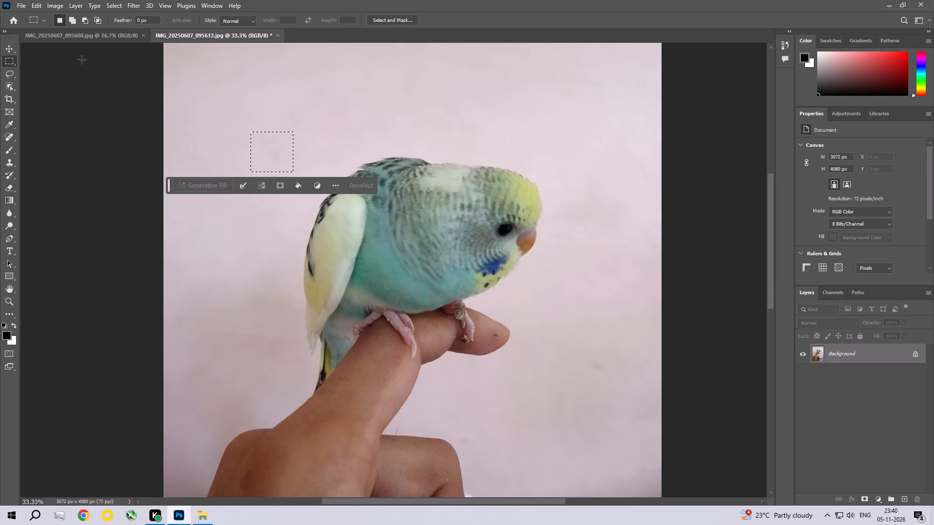
click(38, 4)
click(51, 157)
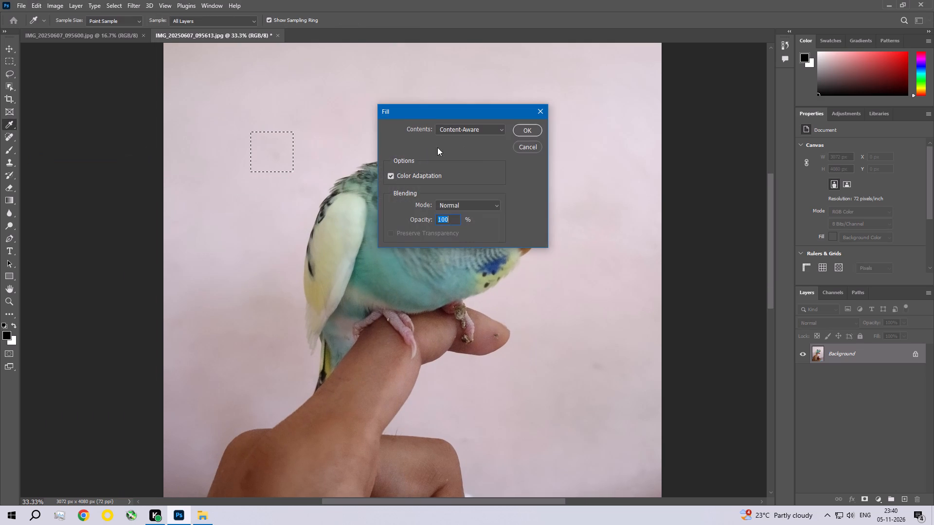
click(520, 129)
key(ctrl+d)
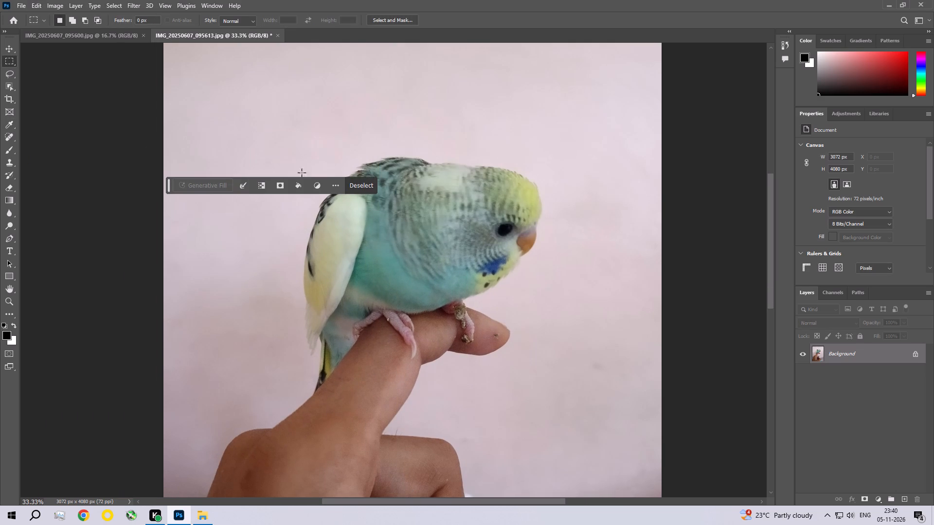
Remove the small mark on the wall to the right of the fingertip with a rectangular selection and Content-Aware fill, then deselect.
key(space)
key(space)
key(space)
key(space)
key(space)
key(space)
key(space)
key(space)
key(space)
key(space)
key(space)
key(space)
key(space)
key(space)
drag(226, 303, 167, 195)
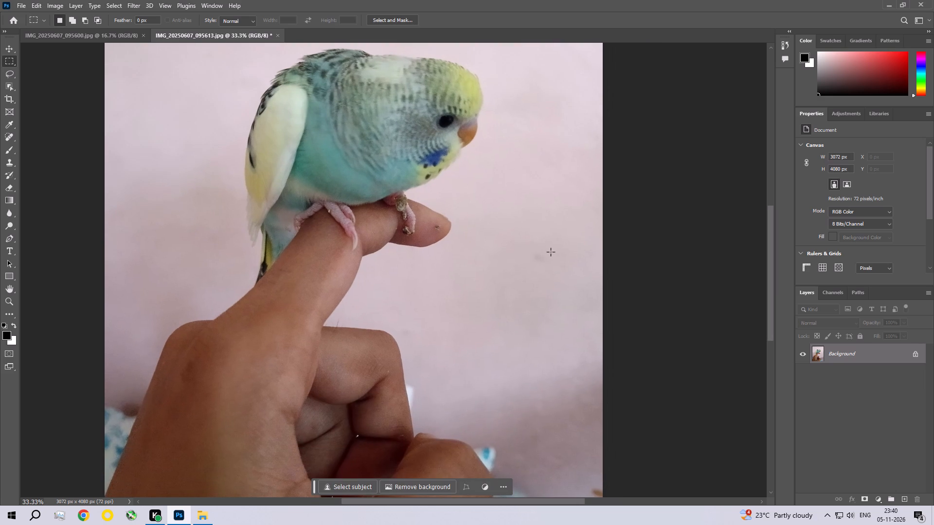
drag(515, 242, 571, 287)
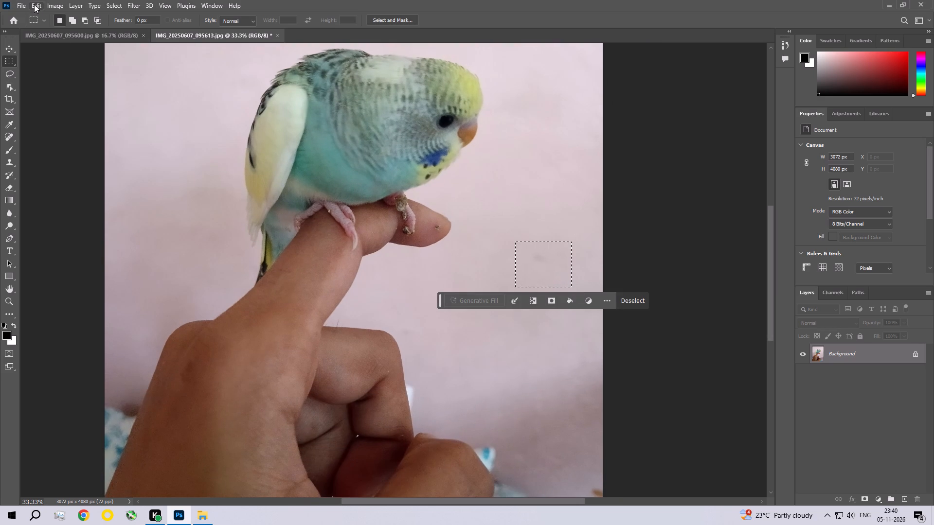
click(37, 4)
click(58, 154)
click(527, 126)
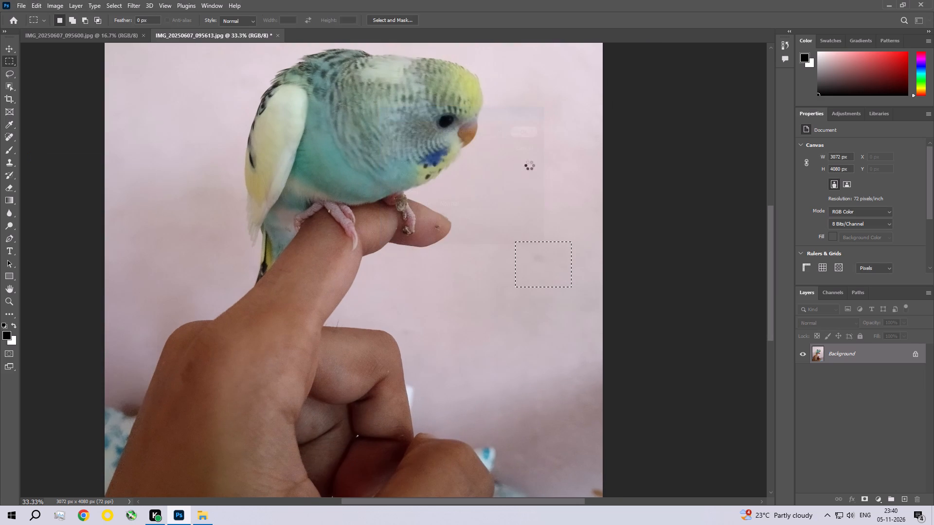
key(ctrl+d)
Remove the orange-brown mark at the photo's lower right edge with a rectangular selection and Content-Aware fill, then deselect.
key(space)
key(space)
key(space)
key(space)
key(space)
key(space)
key(space)
key(space)
key(space)
key(space)
key(space)
key(space)
key(space)
drag(491, 313, 463, 200)
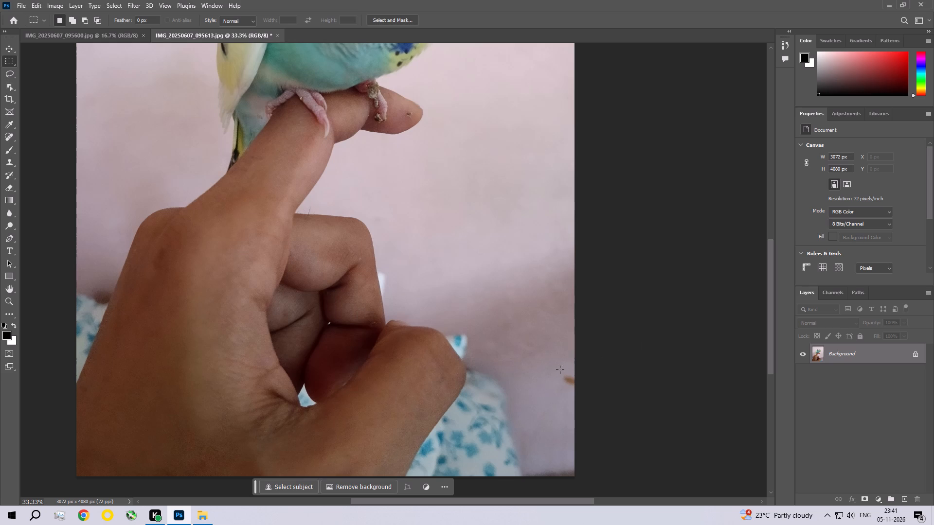
drag(559, 362, 588, 403)
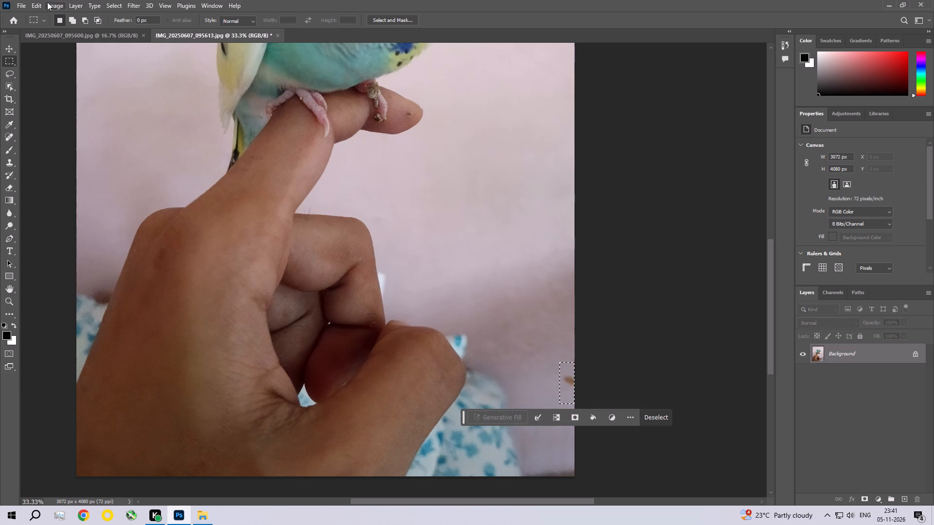
click(36, 4)
click(48, 156)
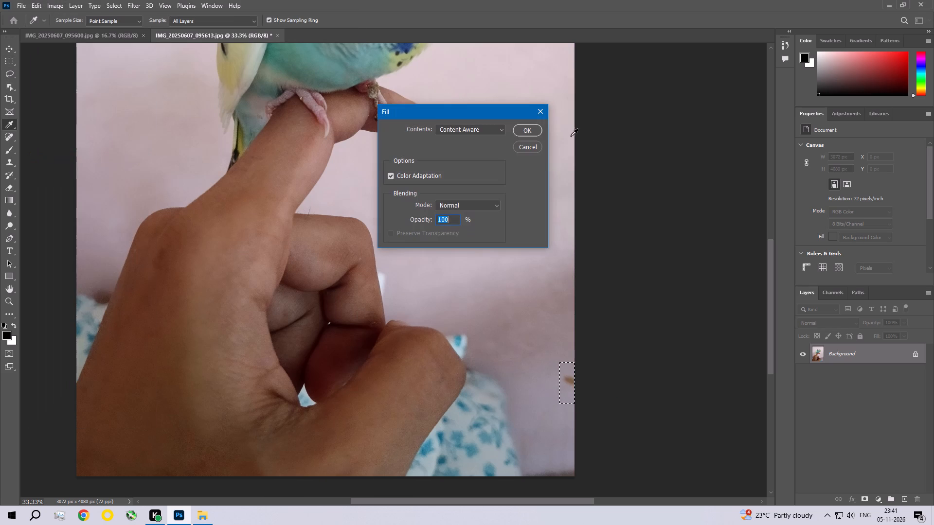
click(532, 128)
key(ctrl+d)
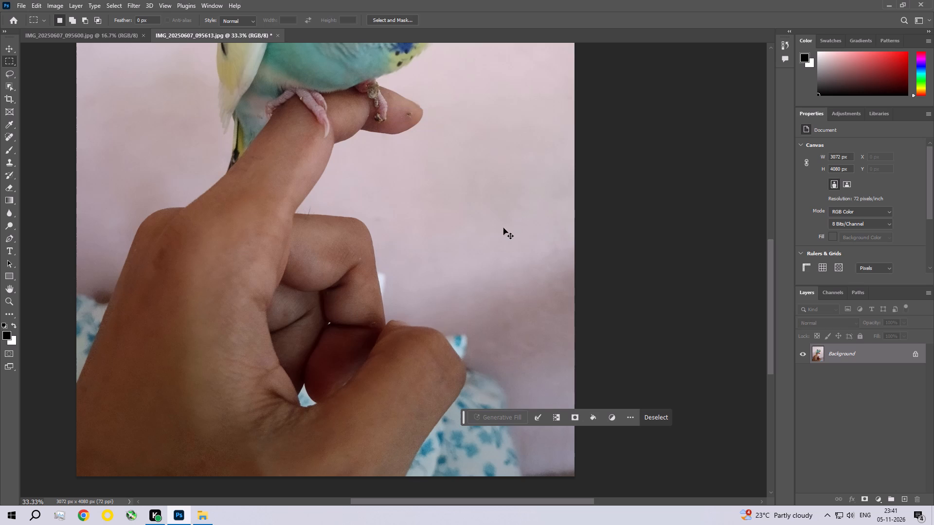
Clean the wall patch at the photo's left edge, level with the bird's feet, using a rectangular selection and Content-Aware fill; deselect.
key(space)
key(space)
key(space)
key(space)
key(space)
key(space)
key(space)
key(space)
key(space)
key(space)
key(space)
key(space)
key(space)
key(space)
key(space)
key(space)
key(space)
key(space)
key(space)
key(space)
drag(358, 261, 585, 290)
drag(477, 184, 457, 262)
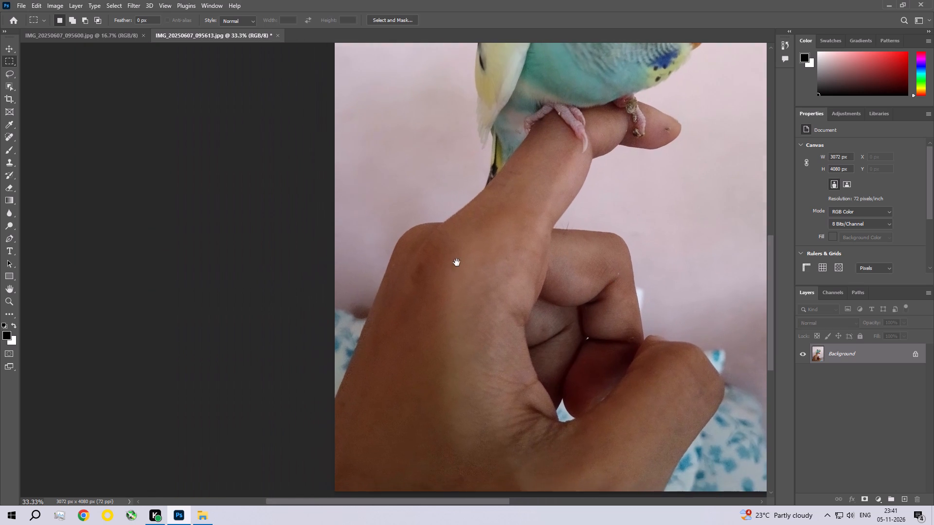
drag(457, 262, 445, 324)
drag(382, 168, 378, 331)
drag(359, 339, 359, 138)
drag(302, 204, 327, 243)
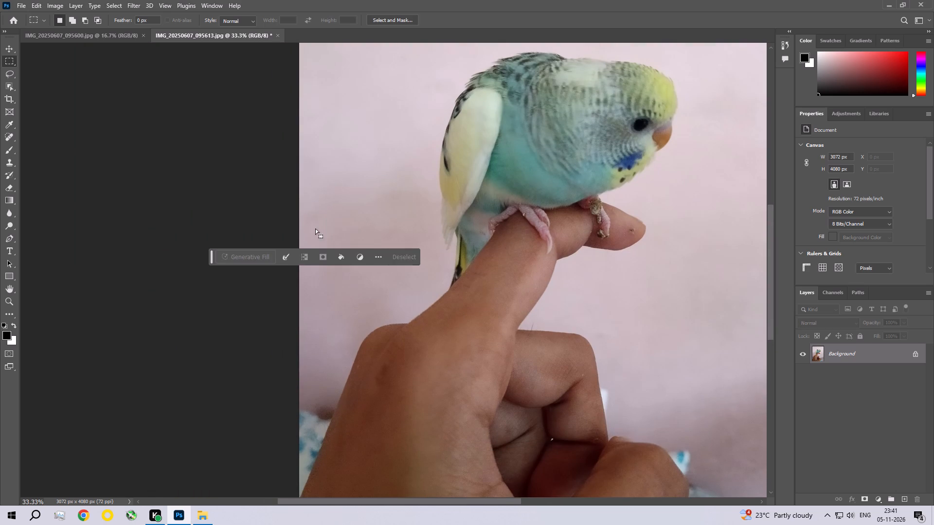
click(35, 2)
click(53, 159)
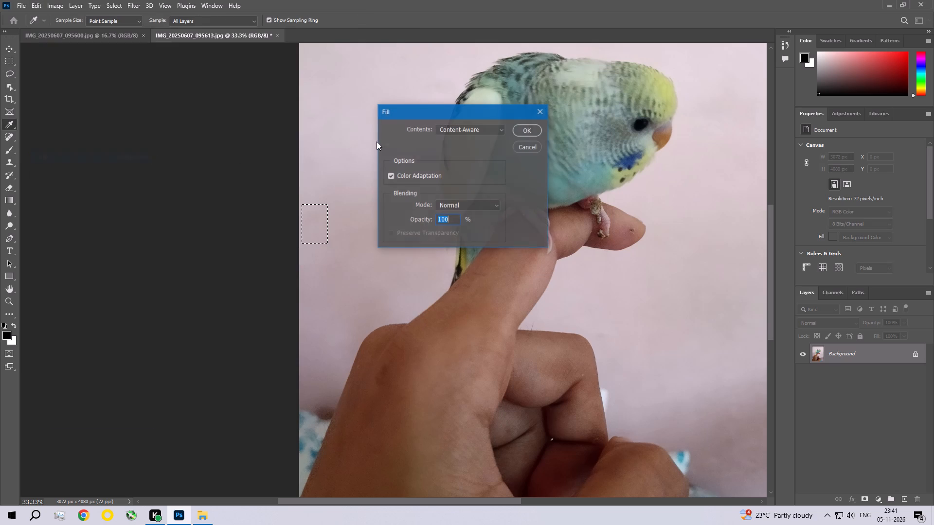
click(529, 132)
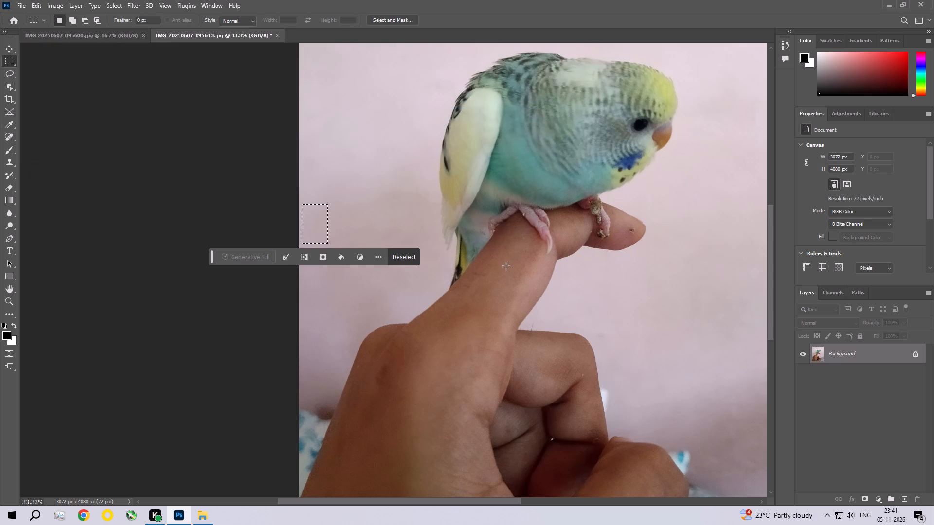
key(ctrl+d)
Remove the tiny spot on the wall just above the bent finger's knuckle with a small rectangular selection and Content-Aware fill, then deselect.
key(space)
key(space)
key(space)
key(space)
key(space)
key(space)
key(space)
key(space)
key(space)
key(space)
drag(499, 321, 301, 229)
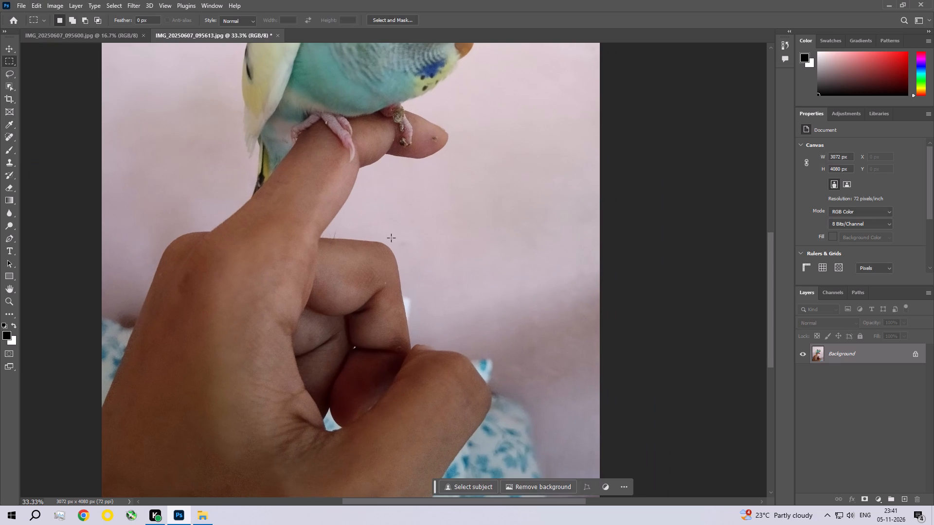
drag(391, 238, 417, 250)
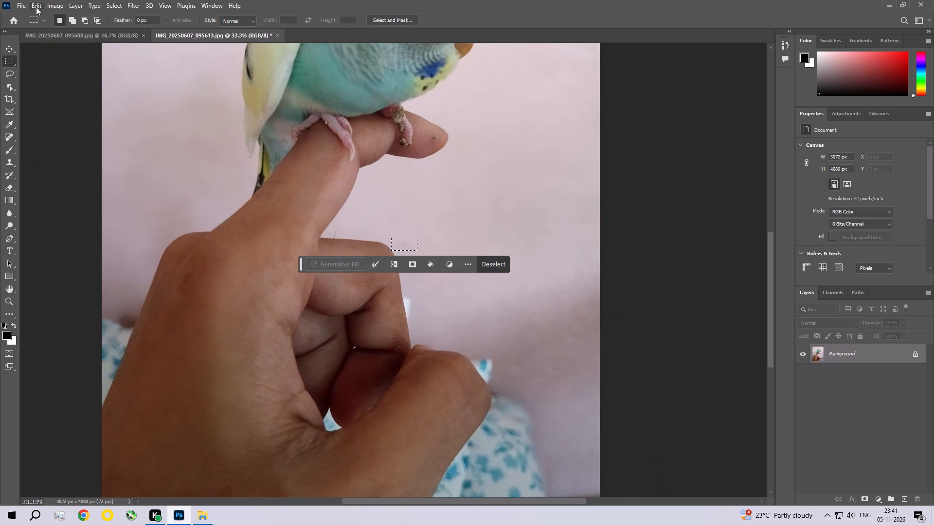
click(36, 7)
click(37, 157)
click(527, 128)
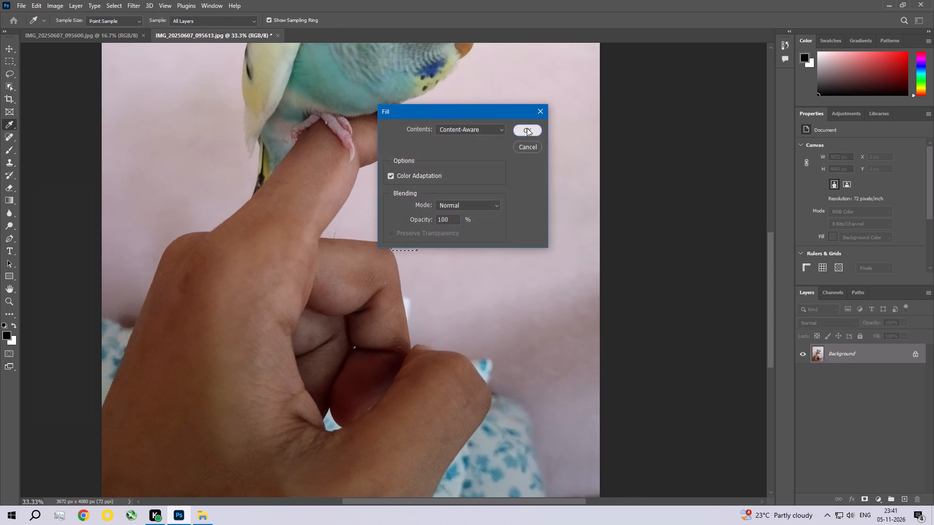
key(ctrl+d)
Remove the dark strip in the photo's bottom right corner with a selection about 345 × 219 px and Content-Aware fill, then deselect.
key(space)
key(space)
key(space)
key(space)
key(space)
key(space)
key(space)
key(space)
key(space)
key(space)
key(space)
key(space)
key(space)
key(space)
drag(519, 300, 366, 145)
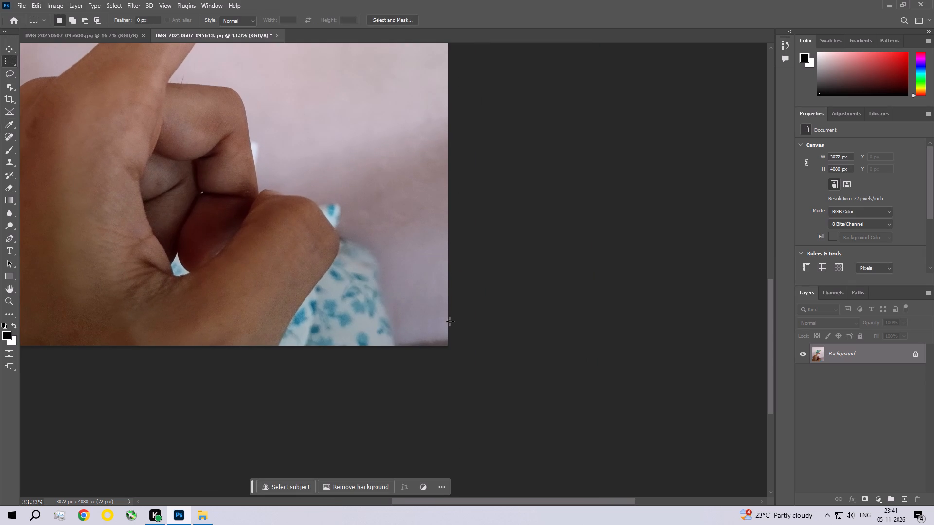
drag(453, 310, 392, 351)
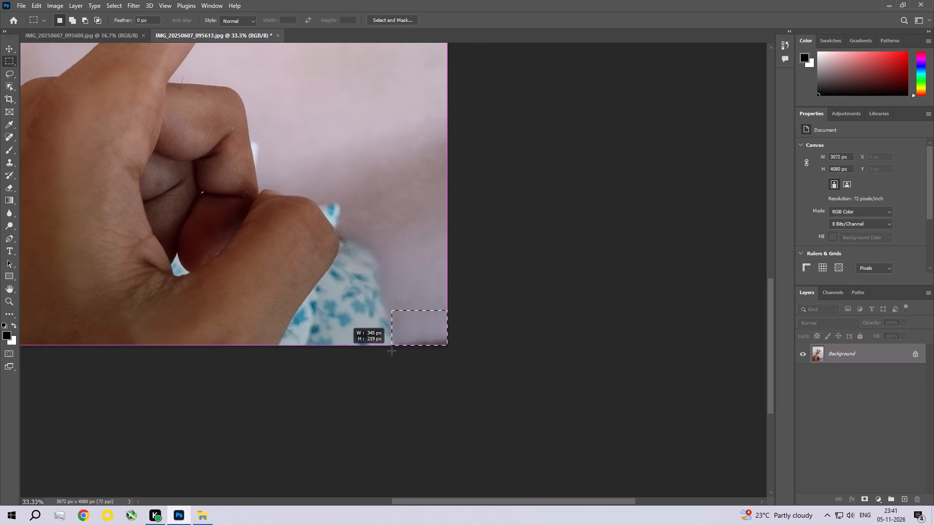
drag(392, 351, 392, 351)
click(31, 0)
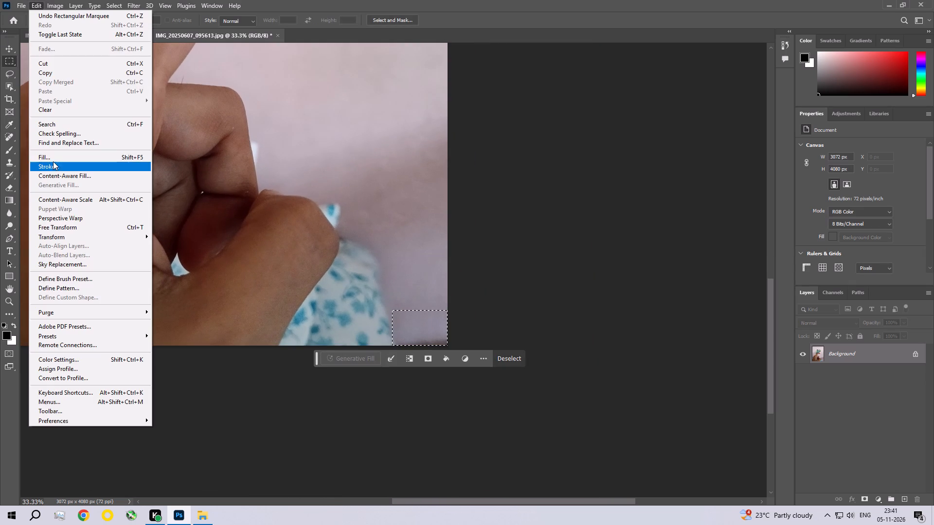
click(54, 158)
click(518, 127)
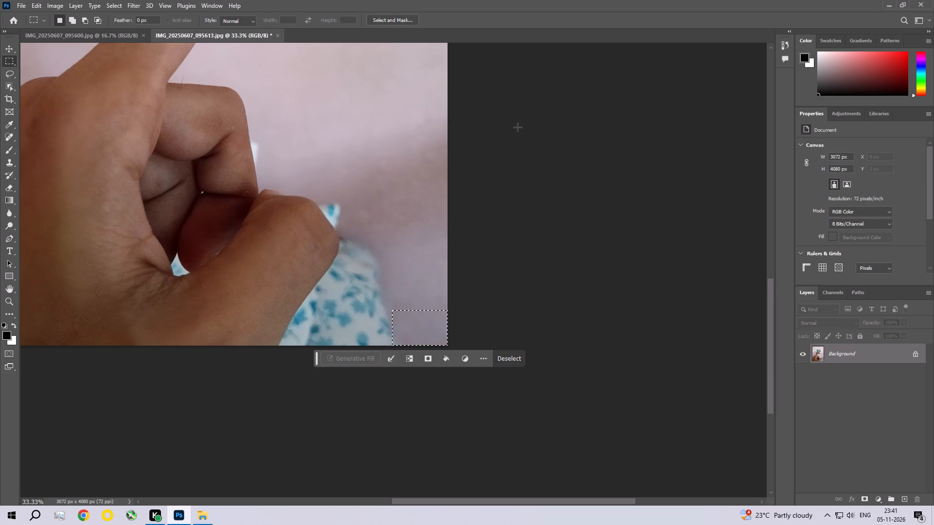
key(ctrl+d)
Clean the wall patch near the photo's upper left edge with a rectangular selection and Content-Aware fill, then deselect.
key(ctrl+0)
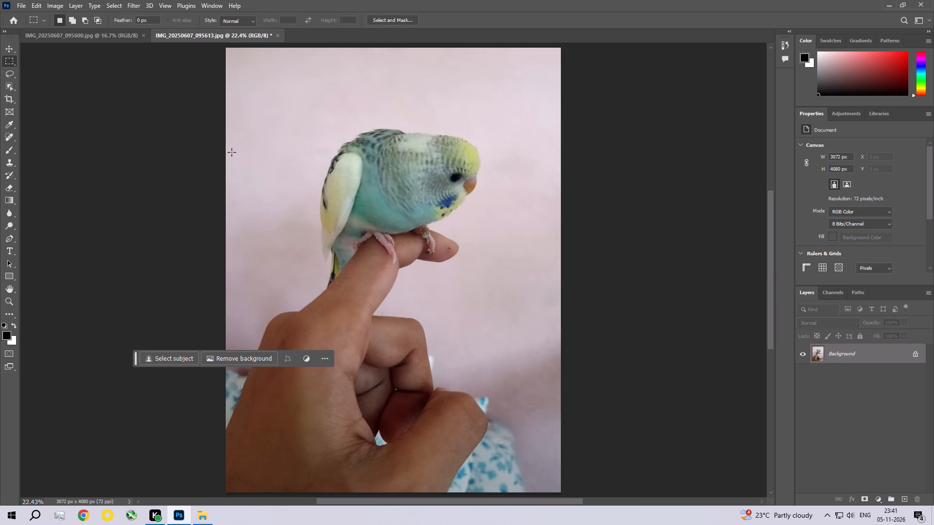
drag(231, 115, 262, 138)
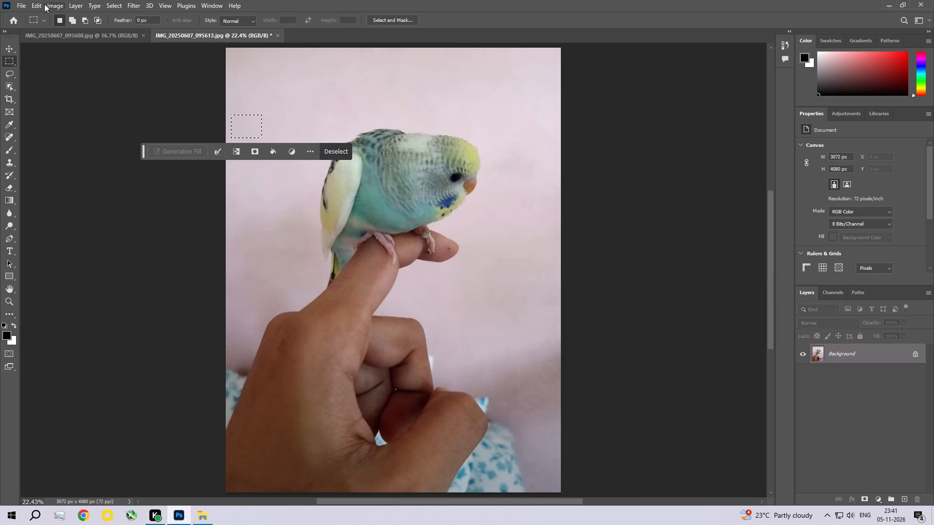
click(28, 0)
click(40, 157)
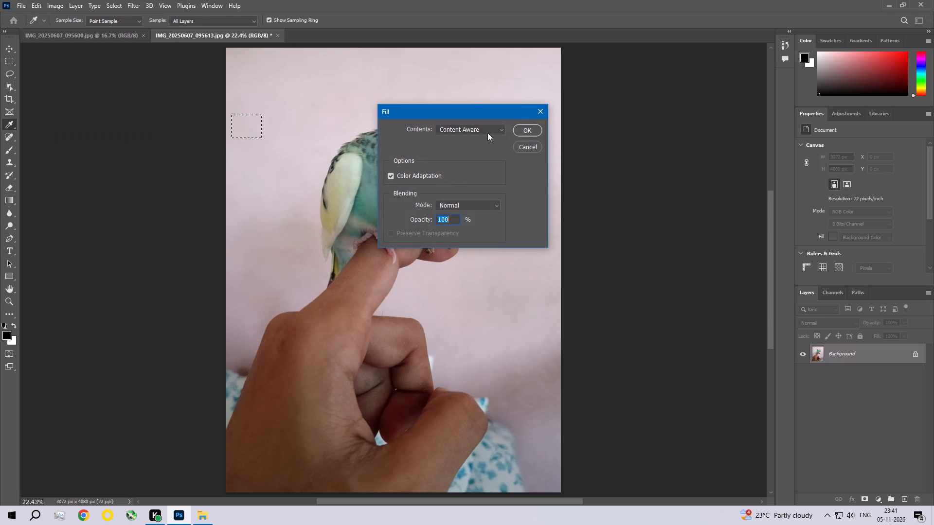
click(520, 123)
click(523, 126)
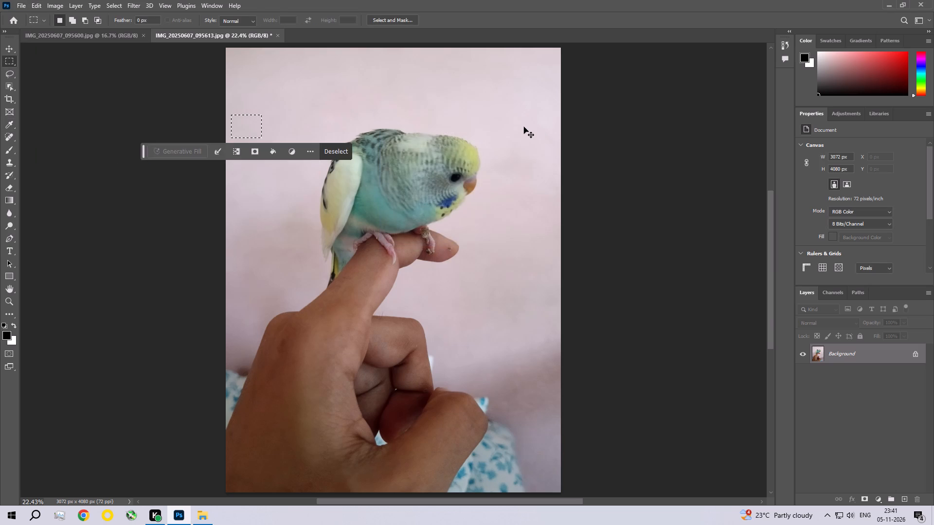
key(ctrl+d)
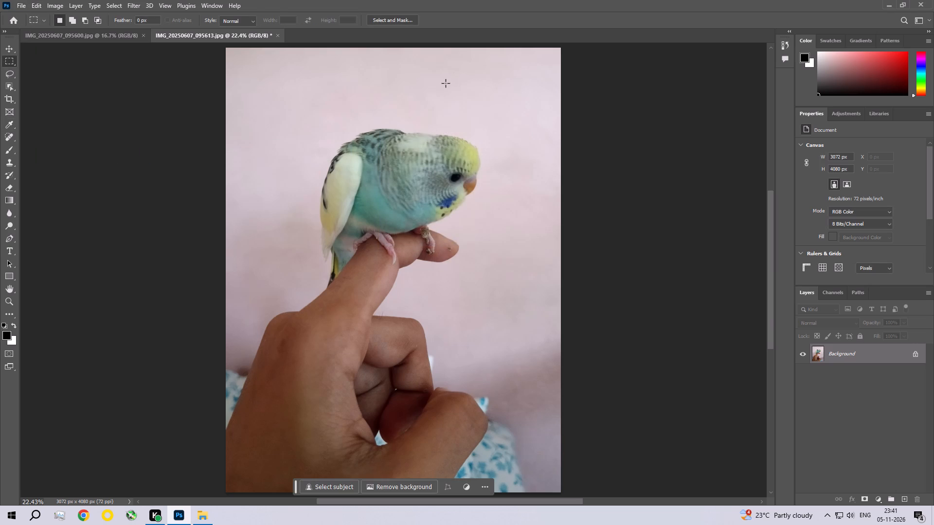
Open the photo in the Camera Raw Filter and apply the Artistic 03 profile.
click(128, 0)
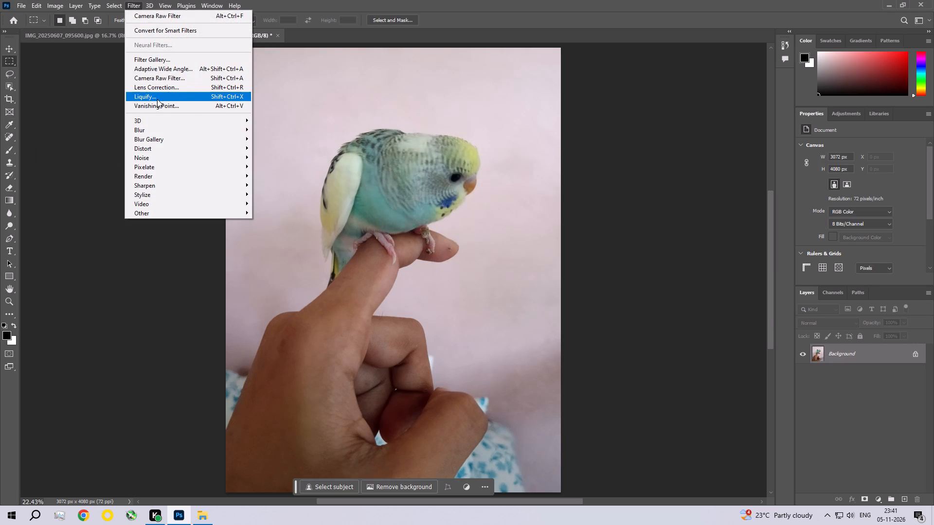
click(160, 78)
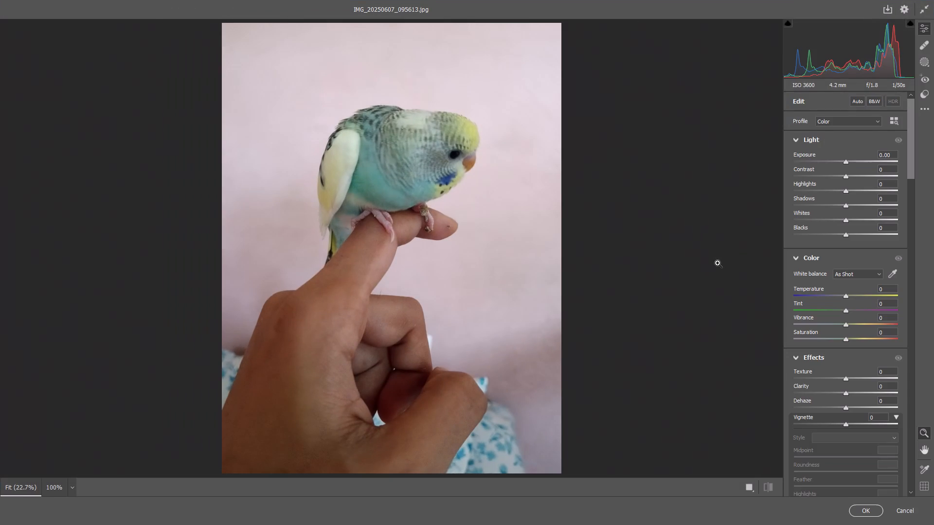
click(896, 120)
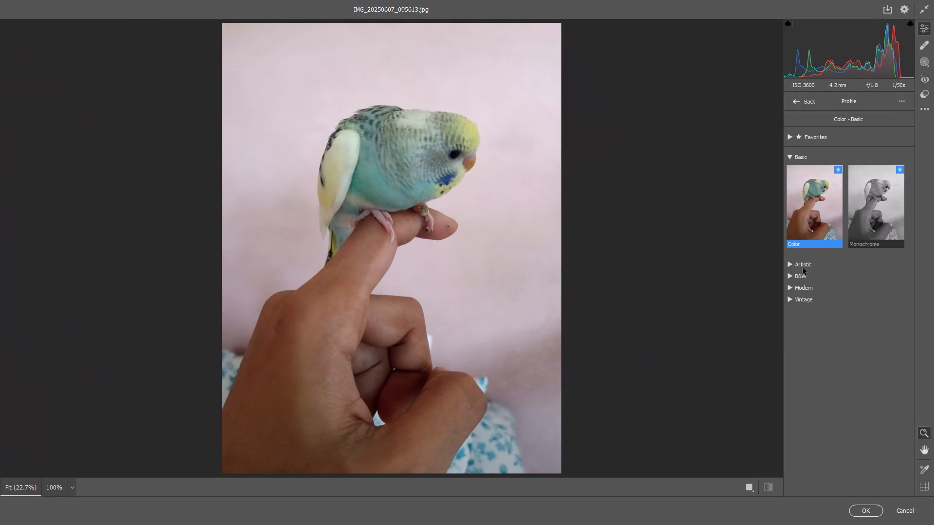
click(793, 262)
click(790, 264)
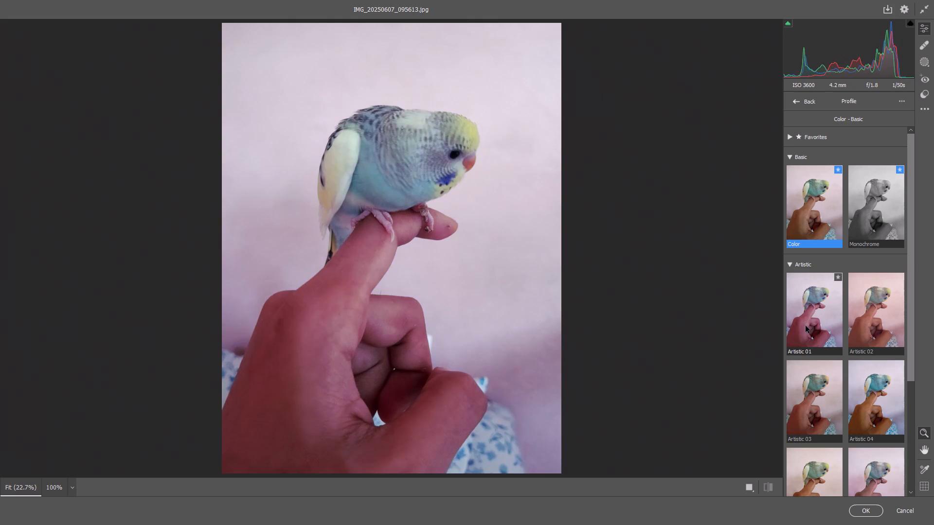
click(811, 396)
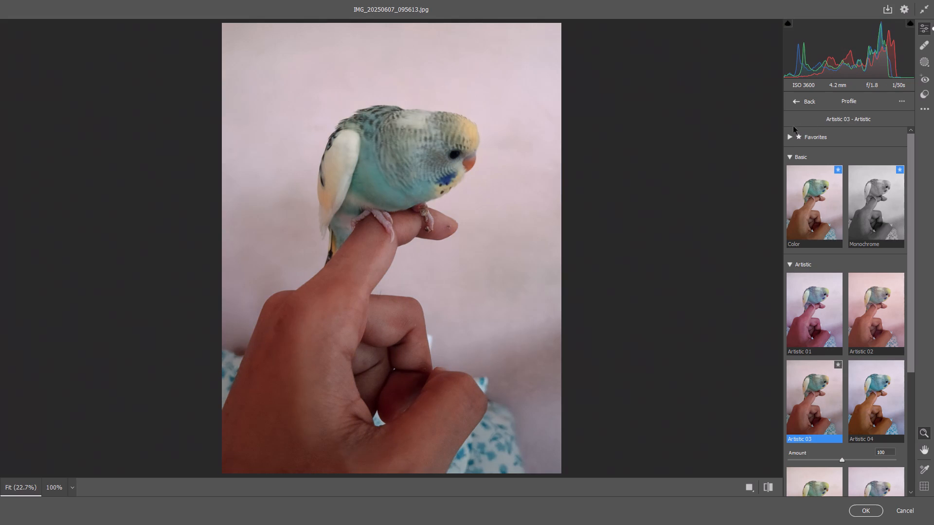
click(794, 100)
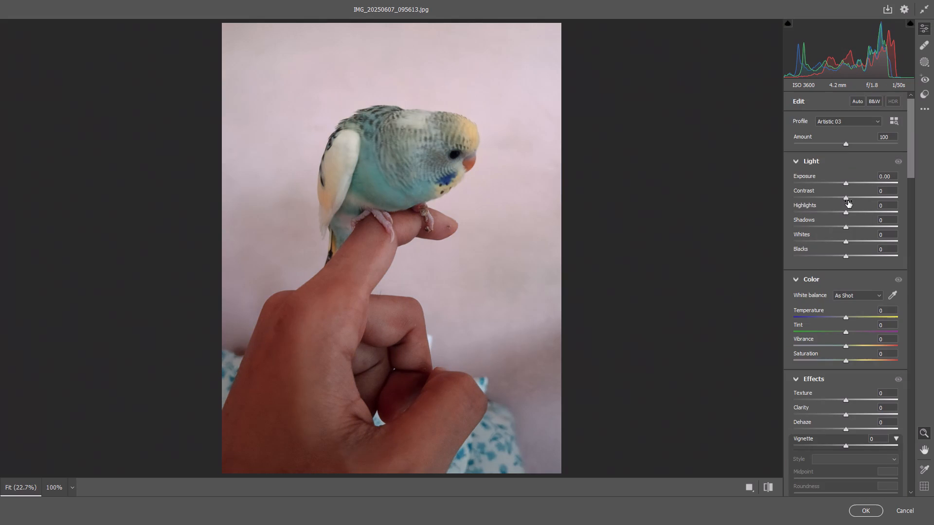
Adjust the Light settings to Exposure +0.25, Contrast +20, Highlights -26, Shadows +23 and Whites -13.
drag(848, 201, 835, 196)
drag(844, 197, 848, 196)
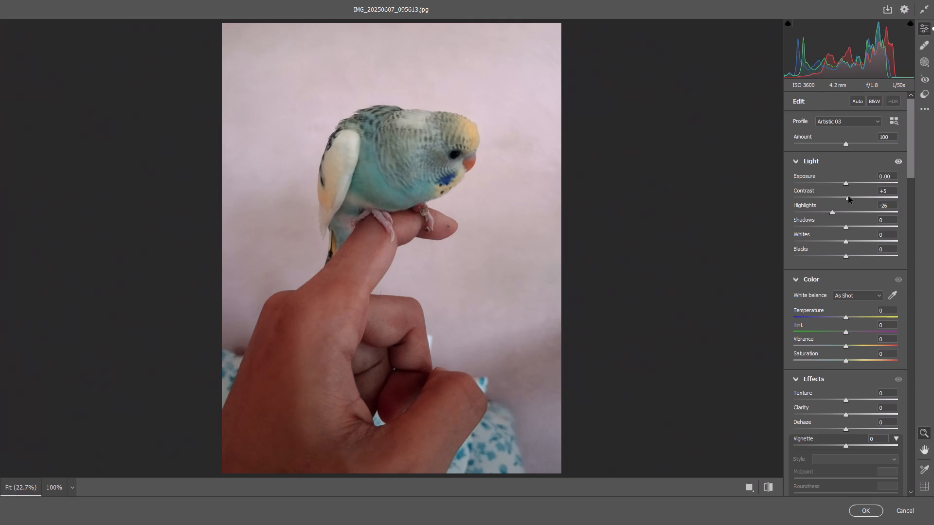
drag(848, 196, 855, 195)
drag(844, 228, 856, 226)
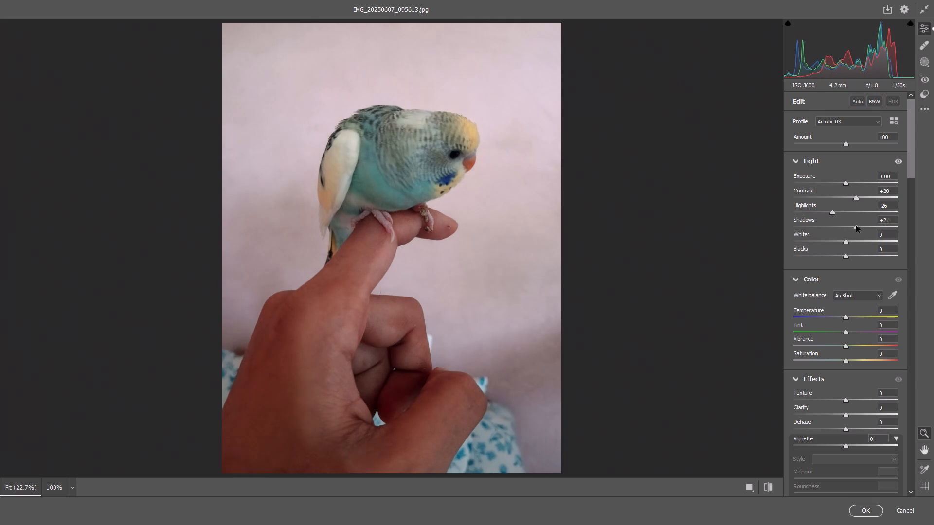
drag(856, 226, 857, 226)
click(845, 182)
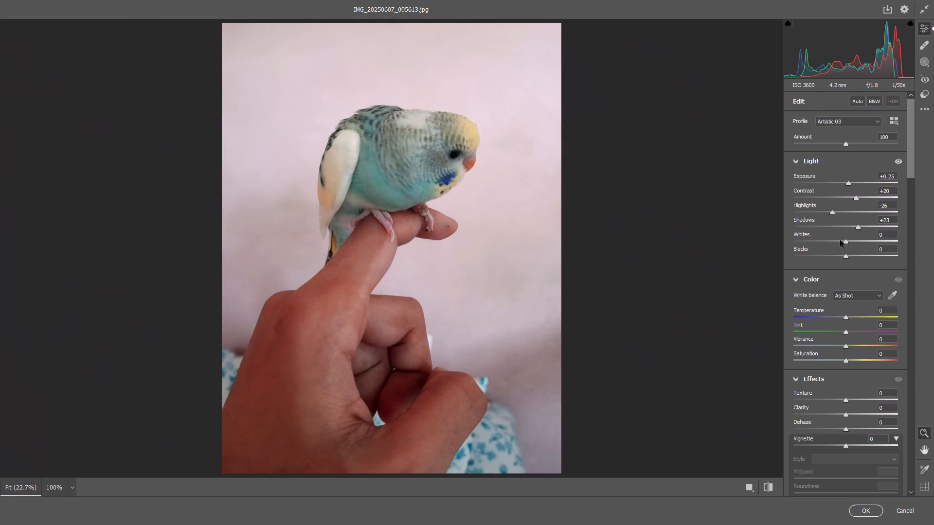
drag(846, 242, 839, 241)
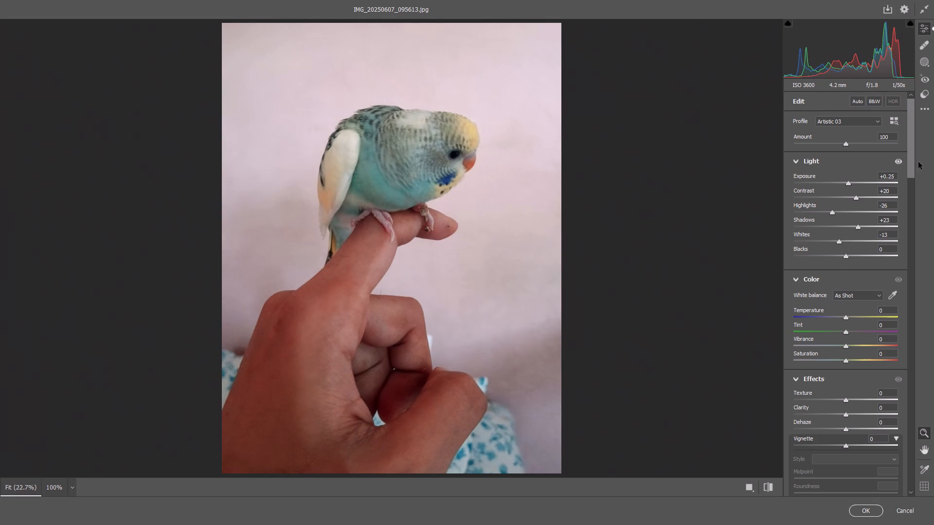
Raise both Vibrance and Saturation to +11 in the Color settings.
drag(911, 158, 912, 171)
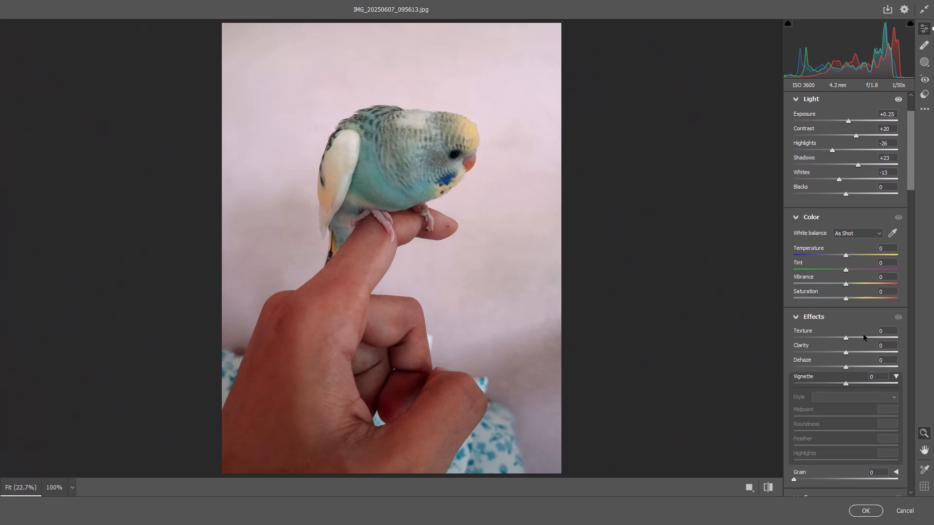
click(846, 287)
drag(845, 285, 851, 284)
drag(845, 299, 851, 299)
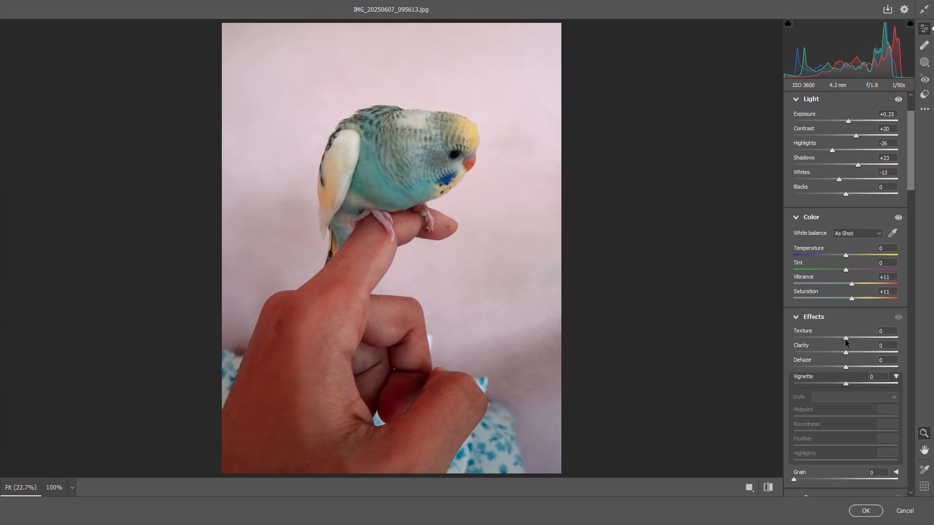
Set the Effects values to Texture +16, Clarity +11 and Dehaze +8.
drag(845, 340, 854, 338)
drag(844, 353, 850, 353)
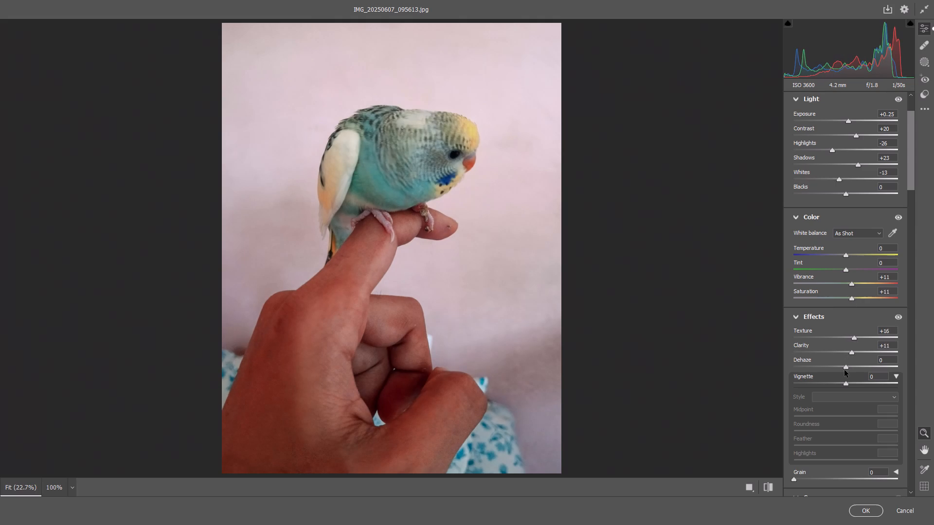
drag(846, 367, 850, 365)
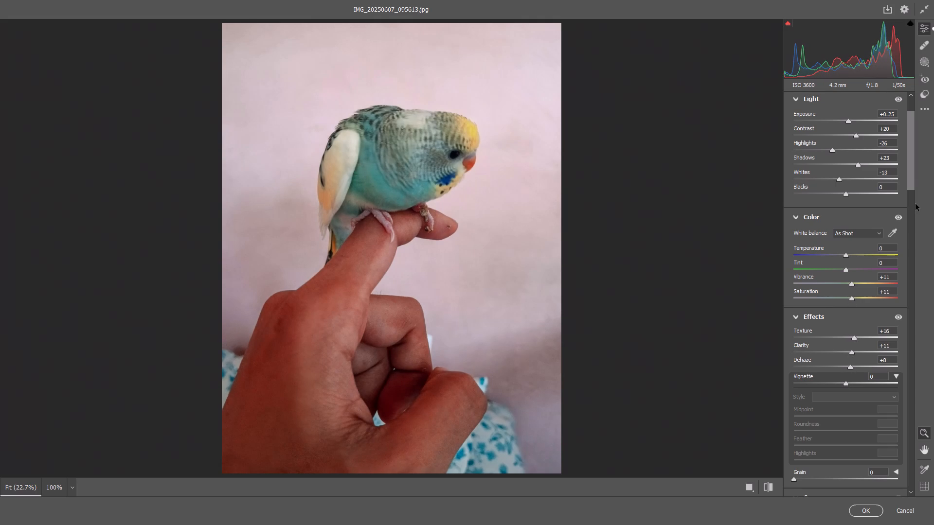
Lower the parametric curve's Highlights to -36 and Lights to -7.
drag(913, 178, 903, 240)
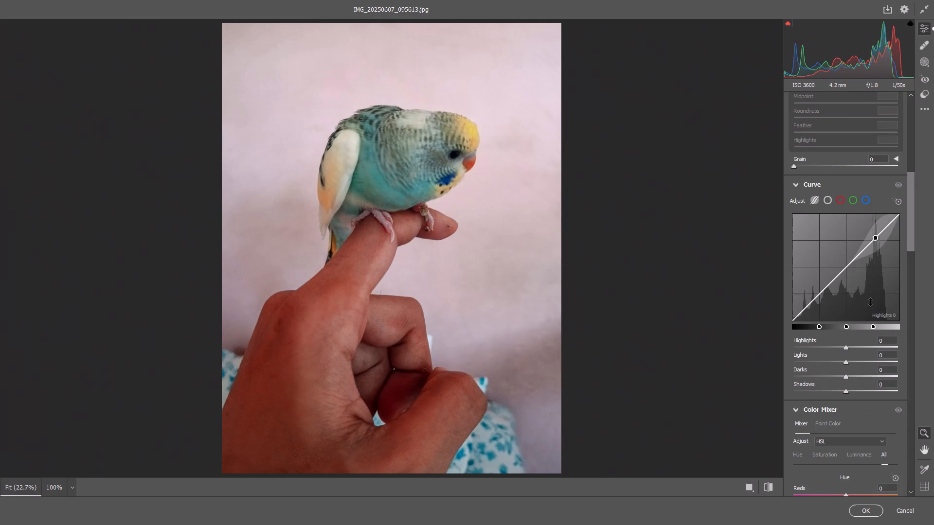
drag(838, 349, 827, 349)
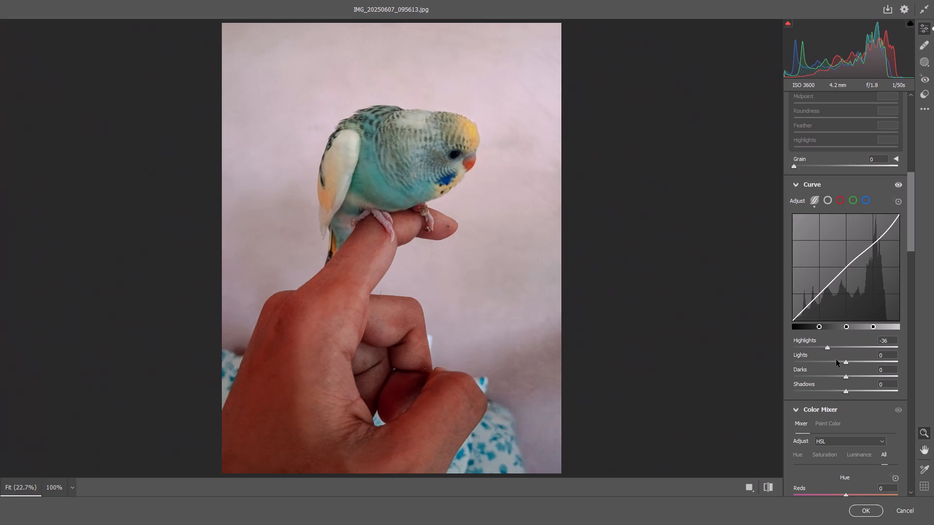
drag(837, 361, 842, 364)
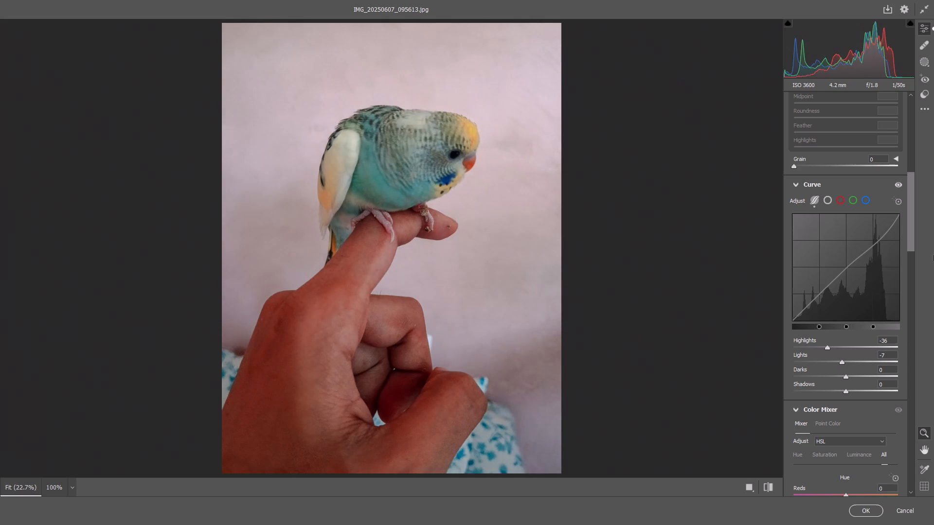
Desaturate the hand's skin tones with the targeted Saturation adjustment, bringing Oranges to -40 and Yellows to -2.
drag(913, 213, 911, 280)
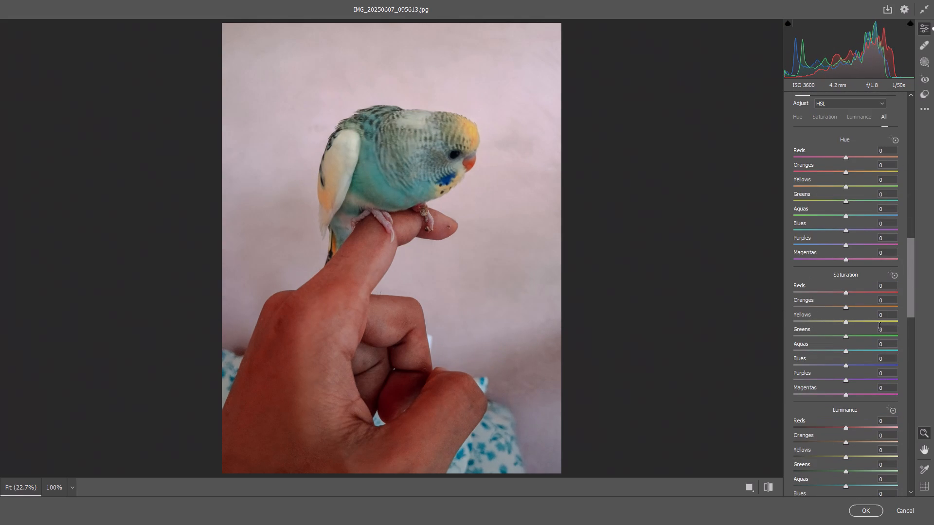
click(893, 275)
drag(290, 382, 270, 392)
Darken the hand's skin tones slightly with the targeted Luminance adjustment, ending at Reds -1 and Oranges -6.
drag(914, 295, 908, 323)
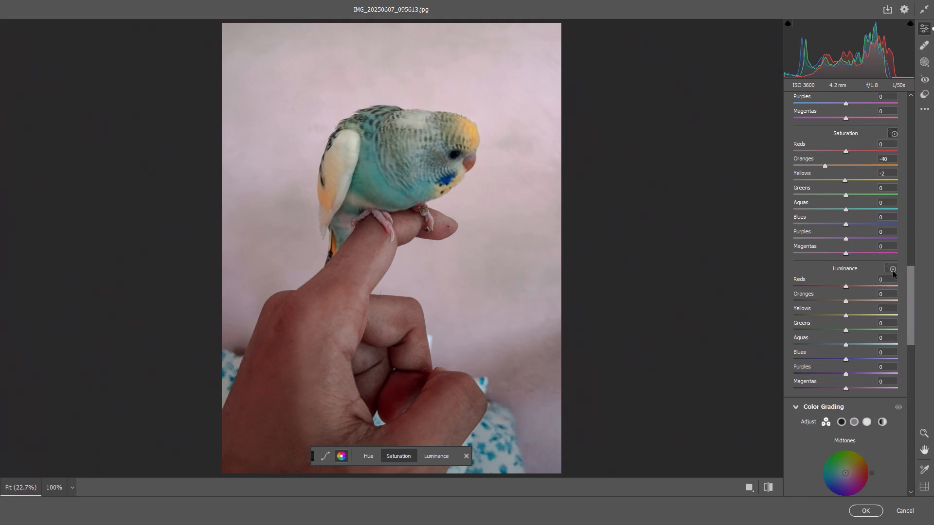
click(893, 268)
drag(283, 372, 313, 377)
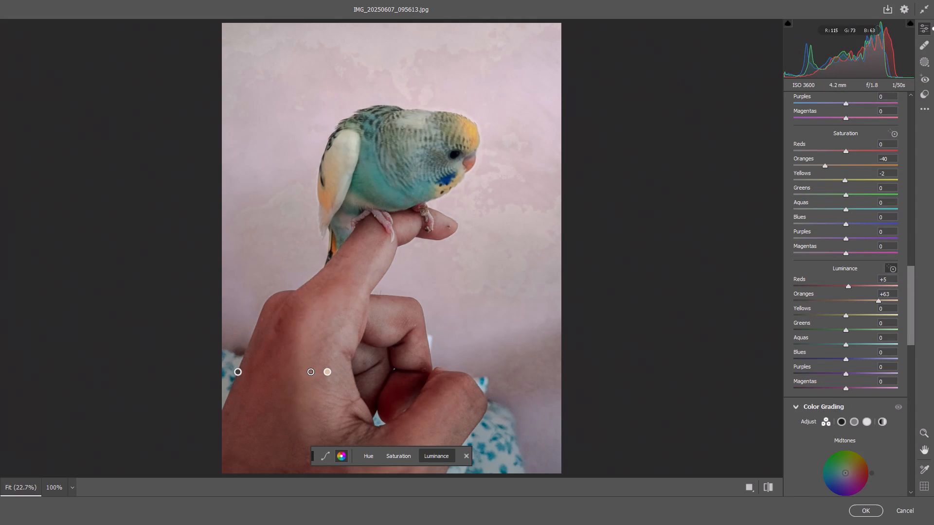
drag(313, 377, 277, 385)
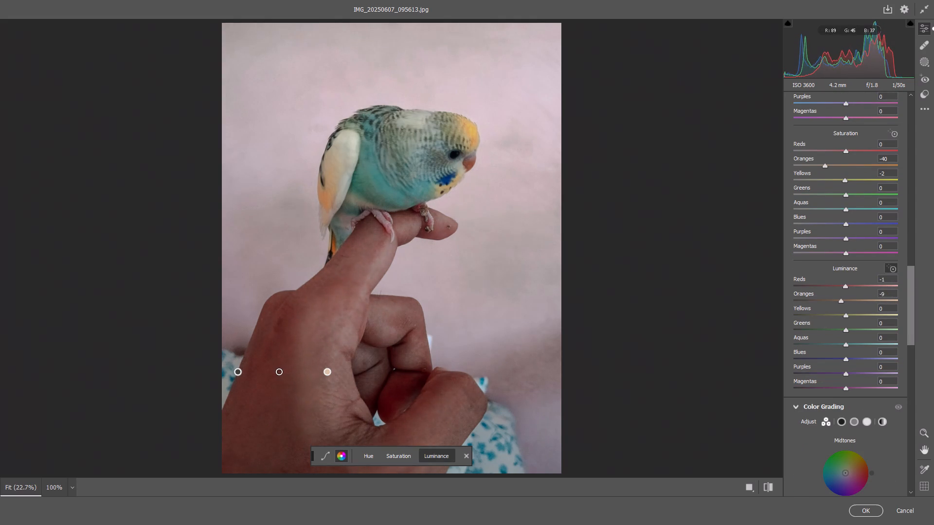
drag(277, 385, 280, 386)
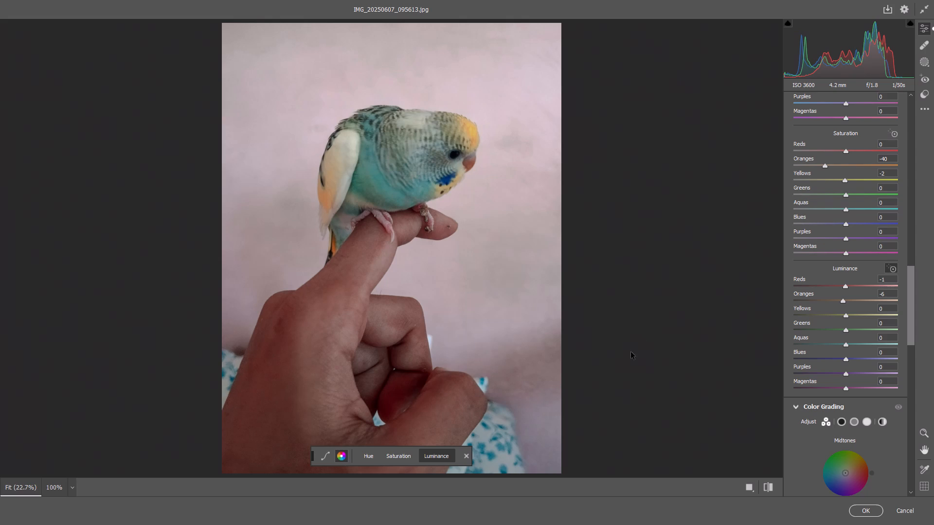
Tune the bird's body and head colours with the targeted Saturation adjustment, ending at Yellows +9, Greens +10 and Aquas -7.
click(896, 135)
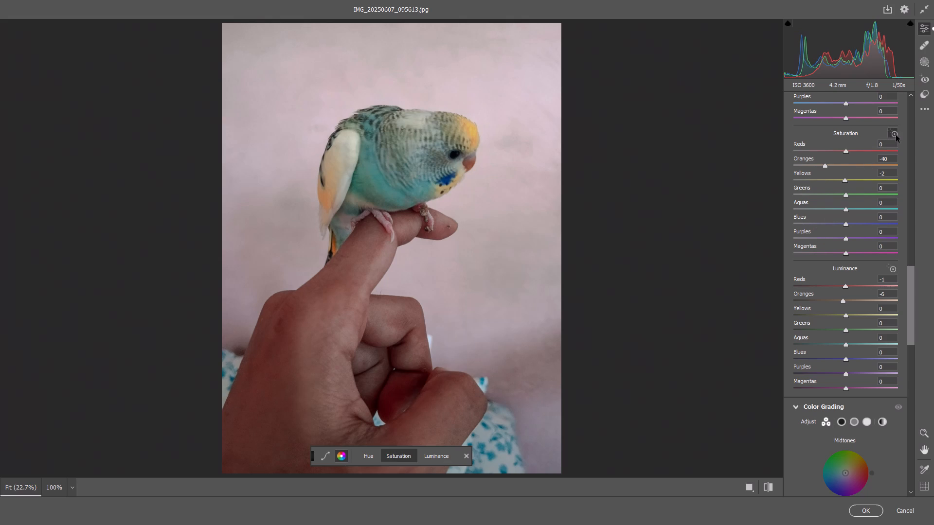
drag(368, 181, 376, 185)
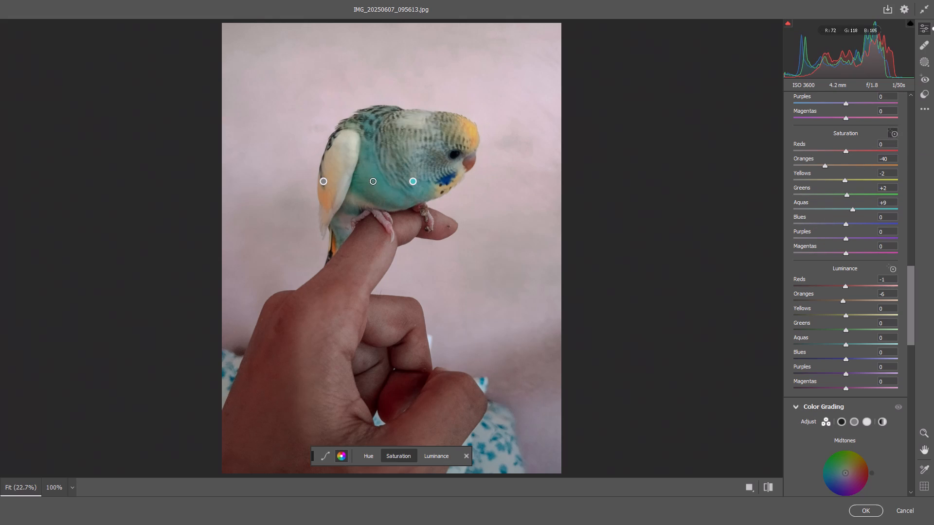
drag(376, 185, 365, 190)
drag(468, 135, 473, 136)
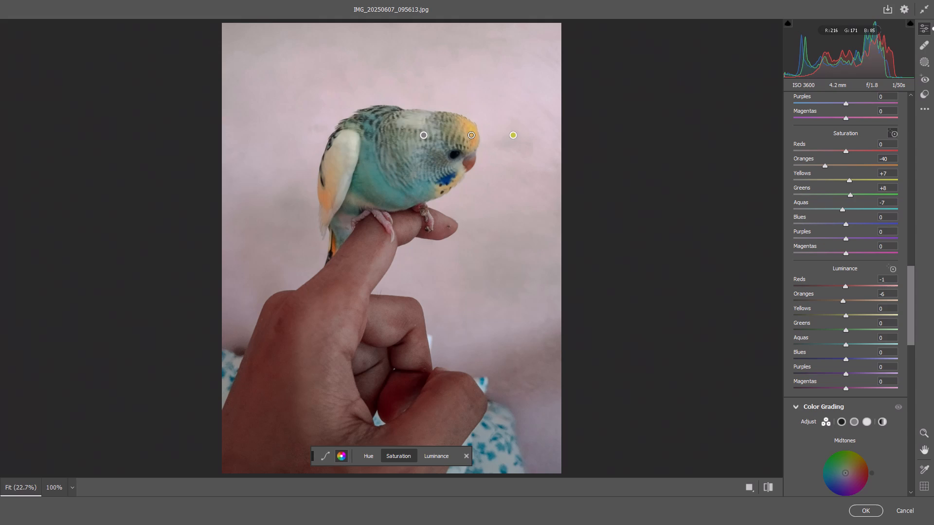
drag(473, 136, 474, 136)
Set the Detail values to Sharpening 32, Noise Reduction 21 and Color Noise Reduction 21.
drag(910, 285, 913, 294)
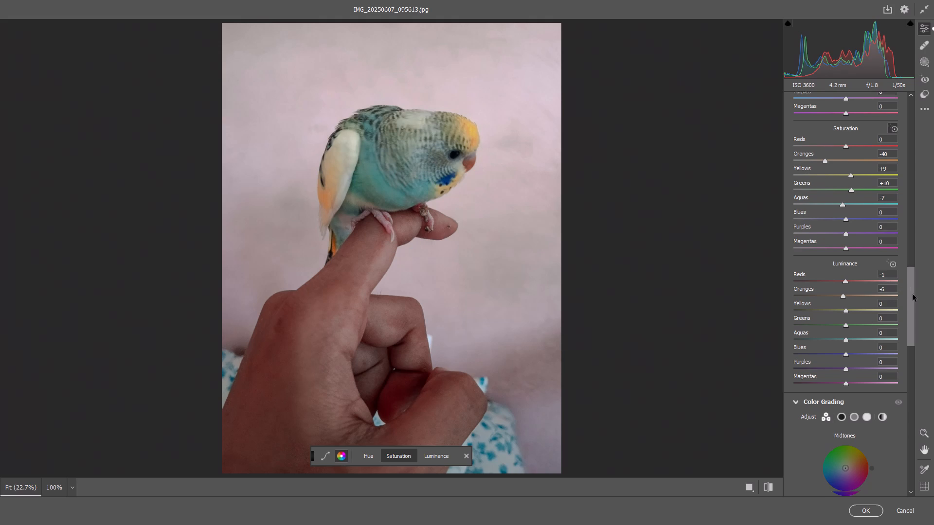
drag(913, 294, 911, 370)
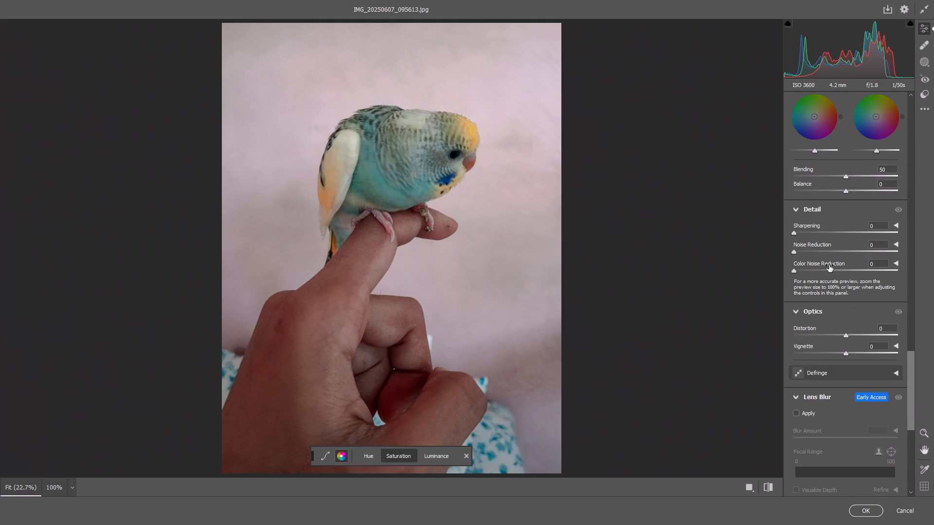
click(815, 231)
click(810, 255)
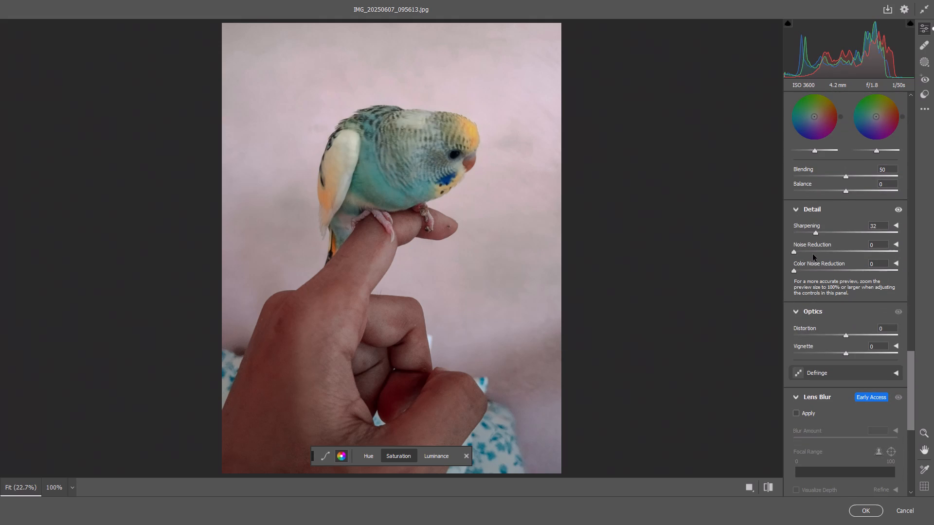
click(813, 254)
click(815, 252)
click(817, 273)
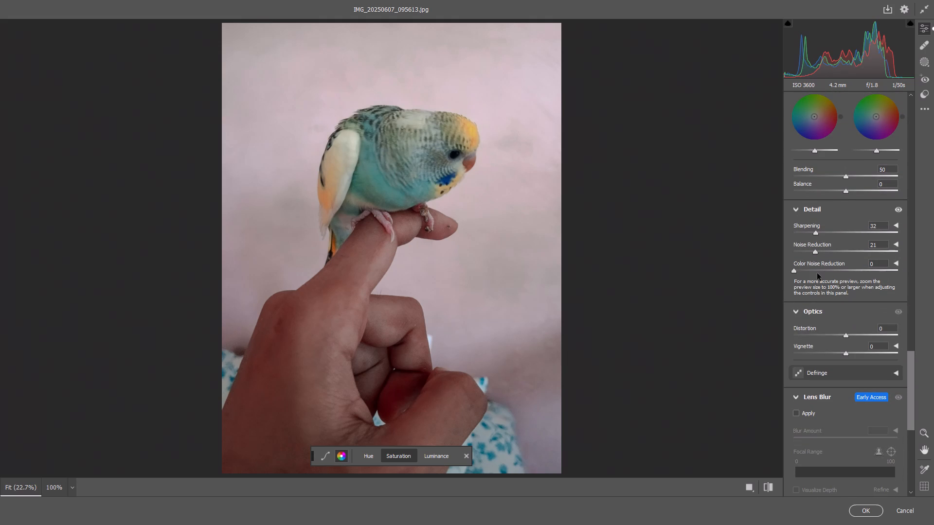
click(816, 270)
Apply Lens Blur at amount 50, compare the bokeh shapes and keep the second one, then commit the Camera Raw edits.
drag(908, 358, 903, 424)
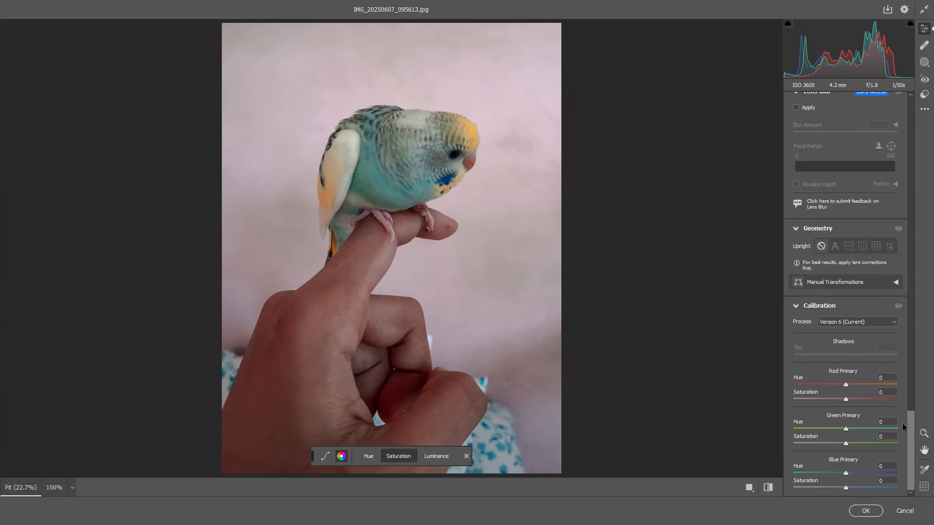
drag(903, 424, 903, 395)
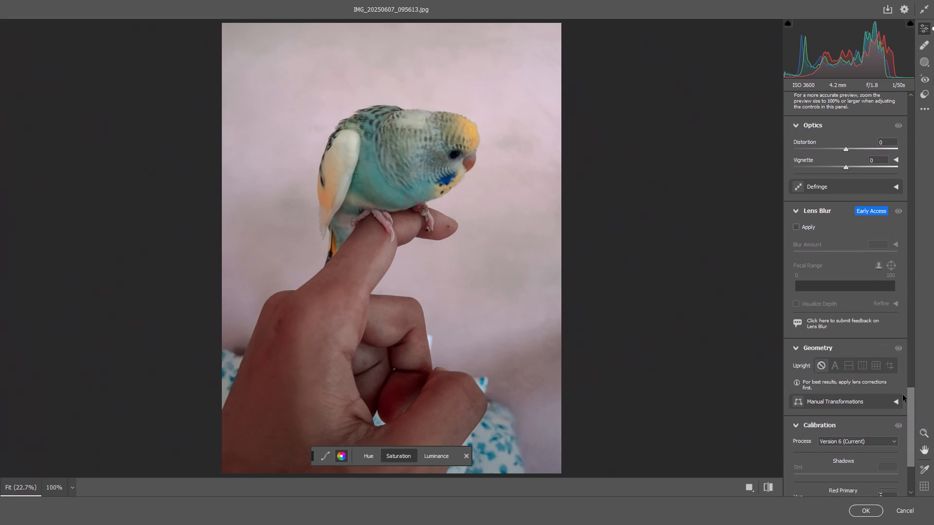
drag(903, 395, 902, 402)
click(797, 187)
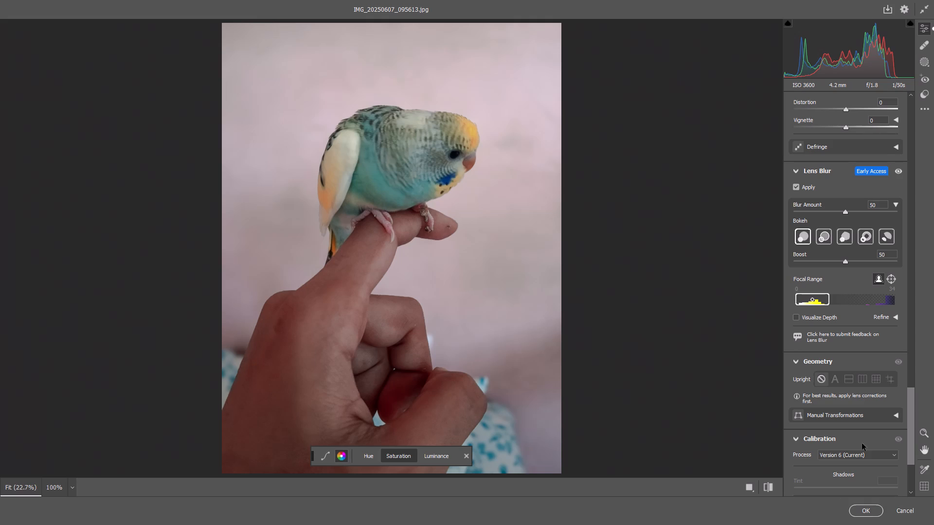
click(821, 241)
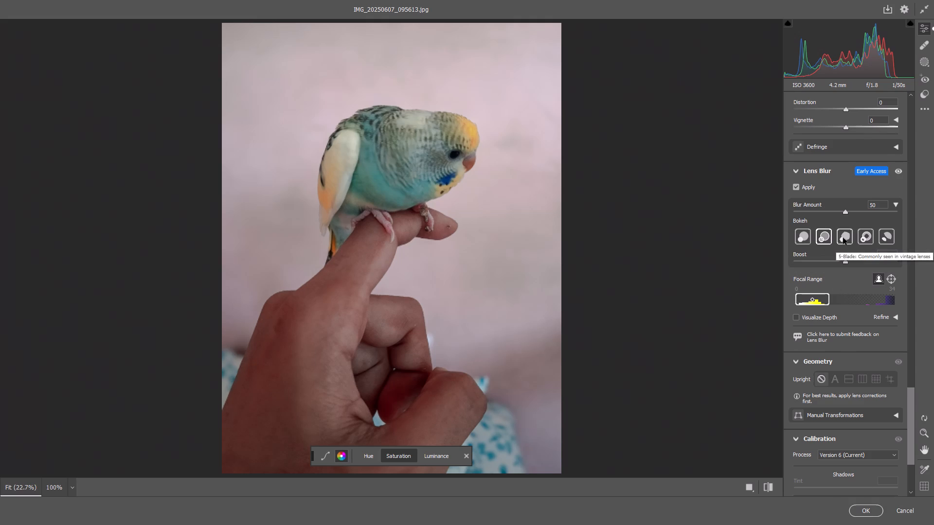
click(843, 238)
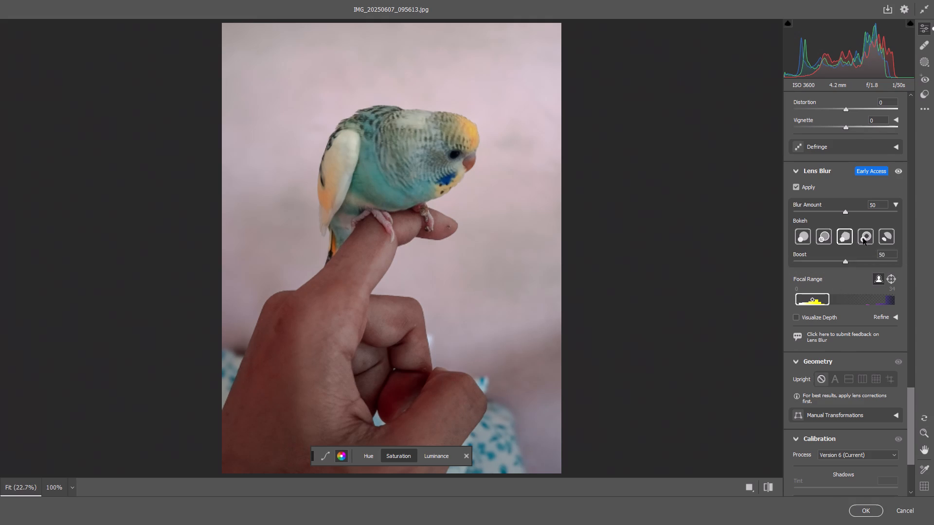
click(864, 238)
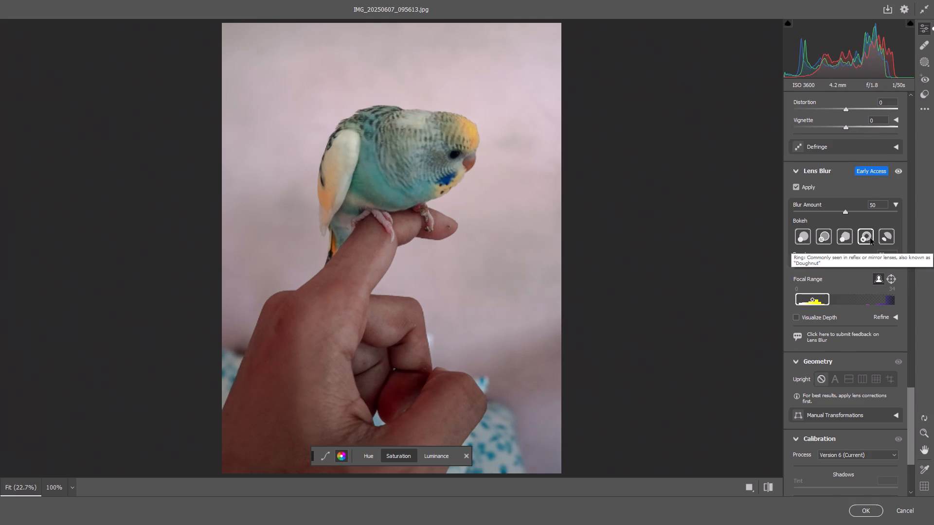
click(883, 238)
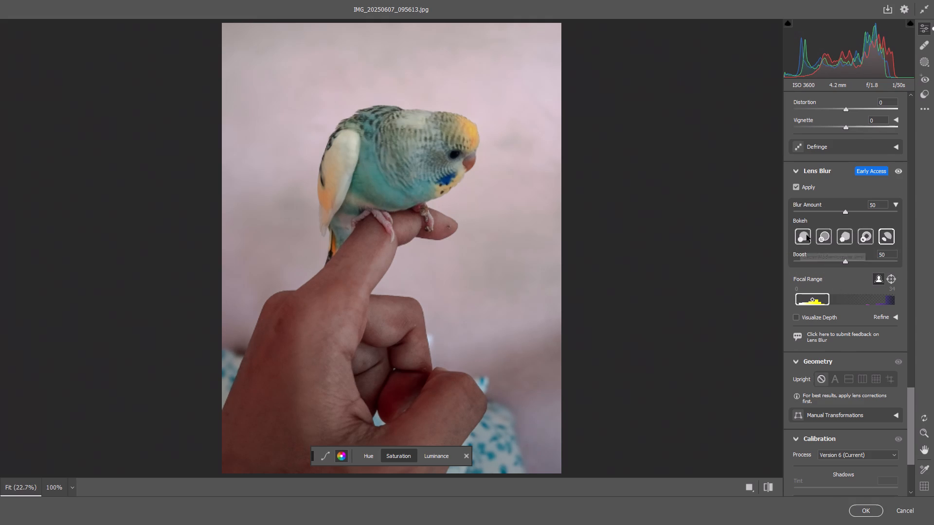
click(818, 235)
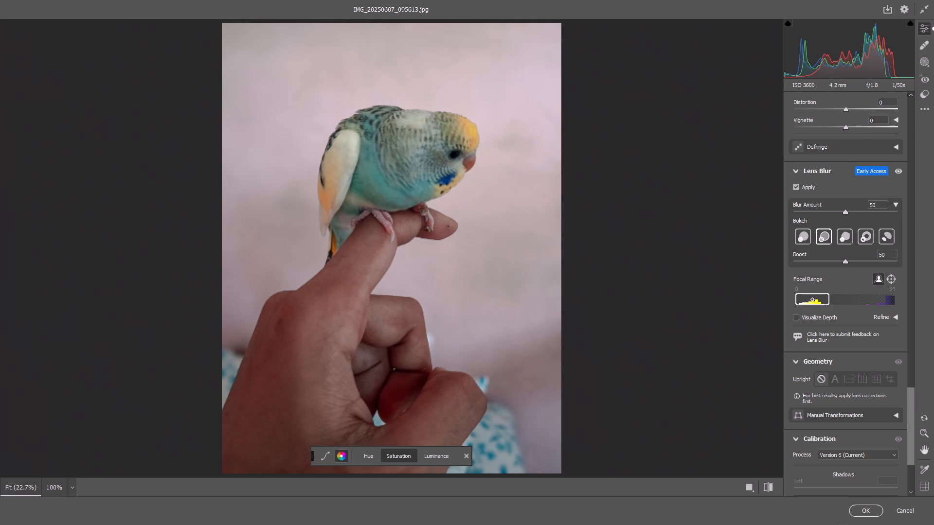
click(852, 509)
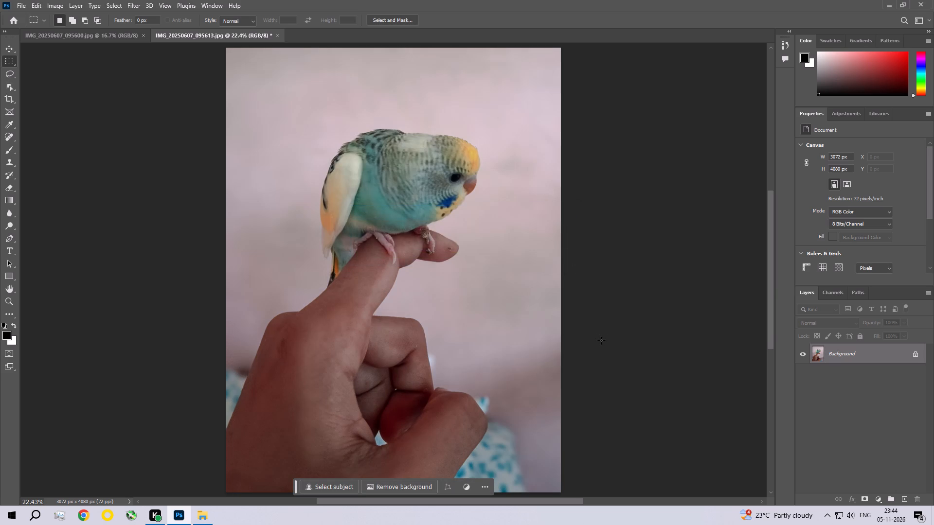
Remove the dark speck on the fingertip below the bird with a Content-Aware fill, and clear the selection.
key(ctrl+space)
key(ctrl+space)
key(ctrl+space)
key(ctrl+space)
key(ctrl+space)
key(ctrl+space)
key(ctrl+space)
key(ctrl+space)
key(ctrl+space)
key(ctrl+space)
key(ctrl+space)
key(ctrl+space)
key(ctrl+space)
key(ctrl+space)
key(ctrl+space)
key(ctrl+space)
key(ctrl+space)
key(ctrl+space)
key(ctrl+space)
key(ctrl+space)
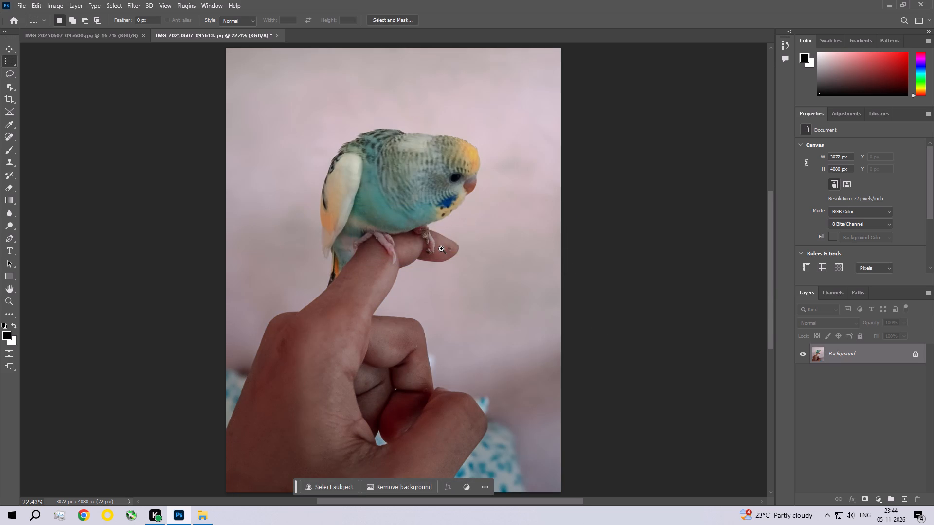
ctrl+triple_click(441, 249)
ctrl+double_click(441, 249)
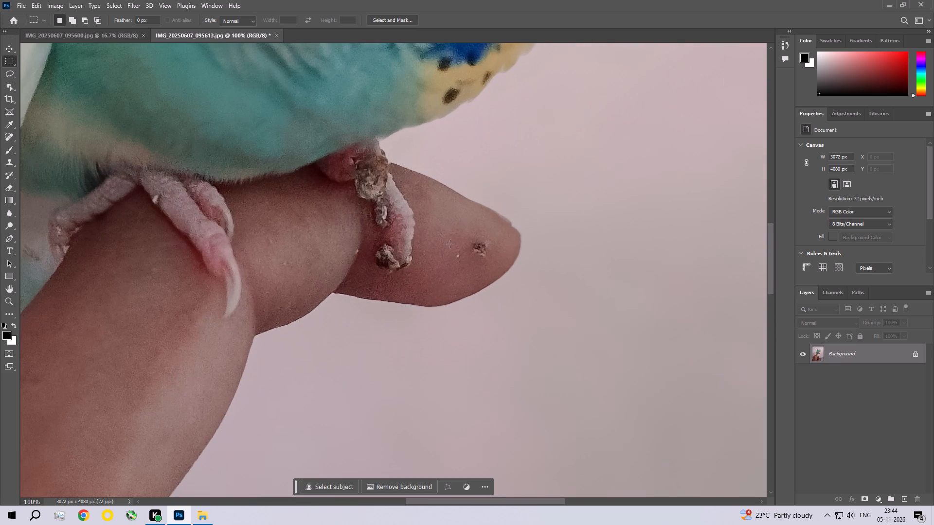
drag(459, 225, 493, 269)
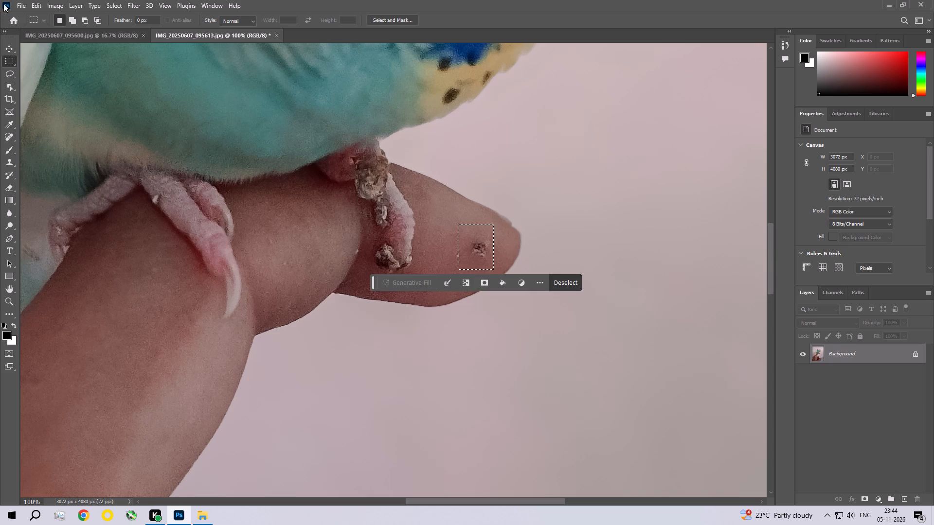
click(38, 2)
click(53, 157)
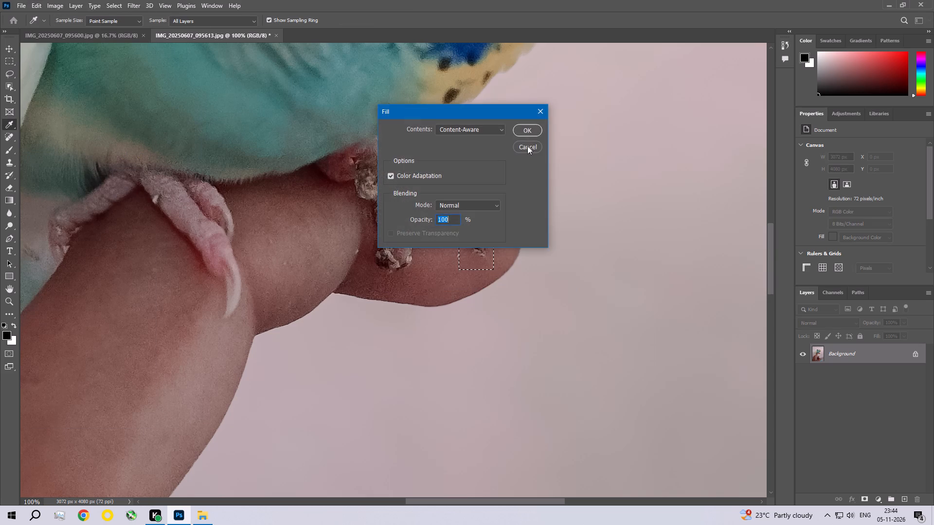
click(527, 128)
key(ctrl+d)
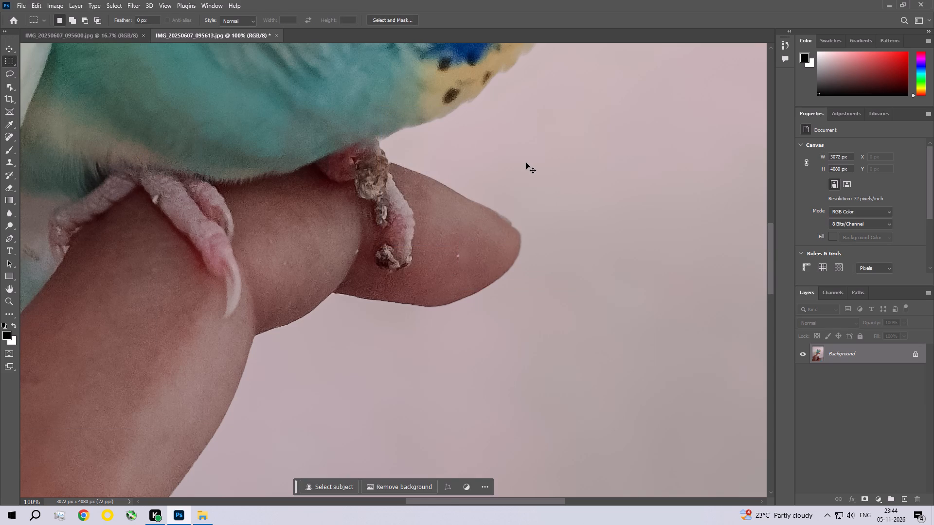
key(ctrl+0)
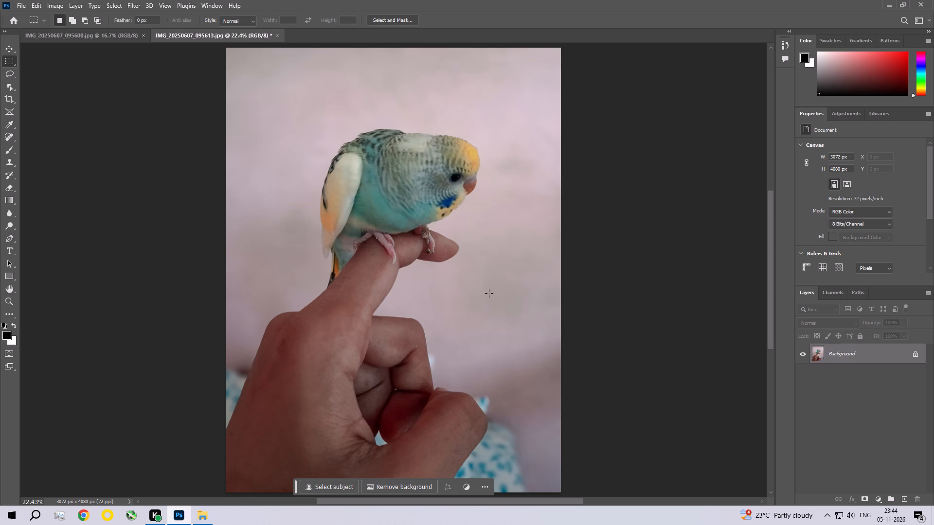
Apply a Photo Filter adjustment with Warming Filter (85) at 25% density, preserving luminosity.
click(58, 4)
click(59, 29)
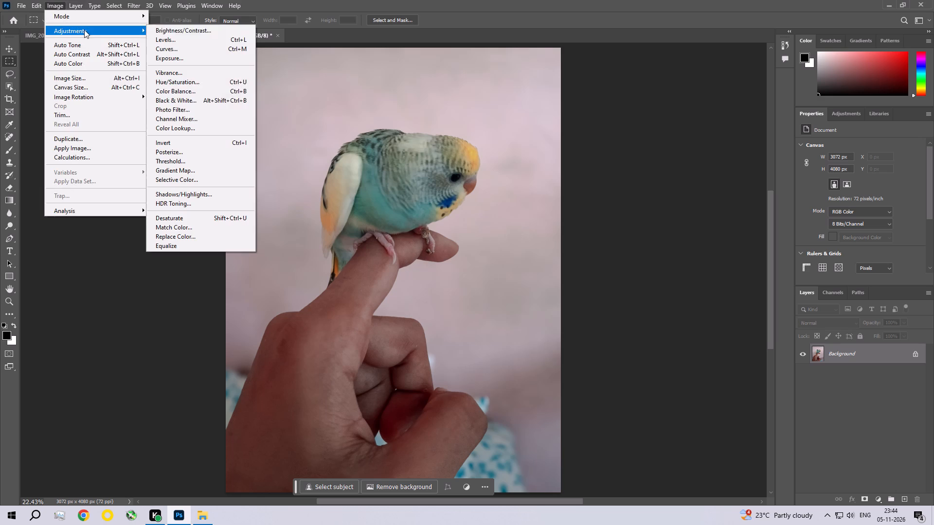
click(197, 107)
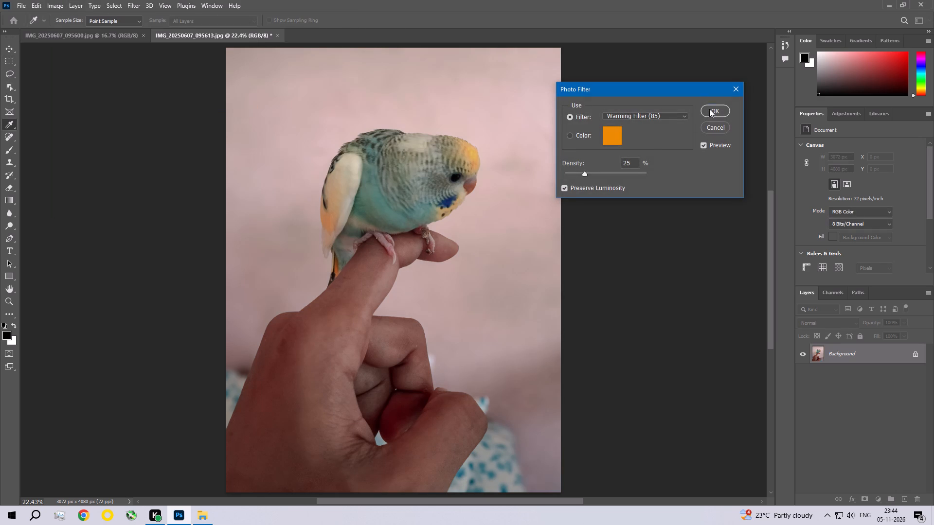
click(709, 109)
Set the Offset to 0.0010 with the Exposure adjustment.
click(55, 4)
click(63, 29)
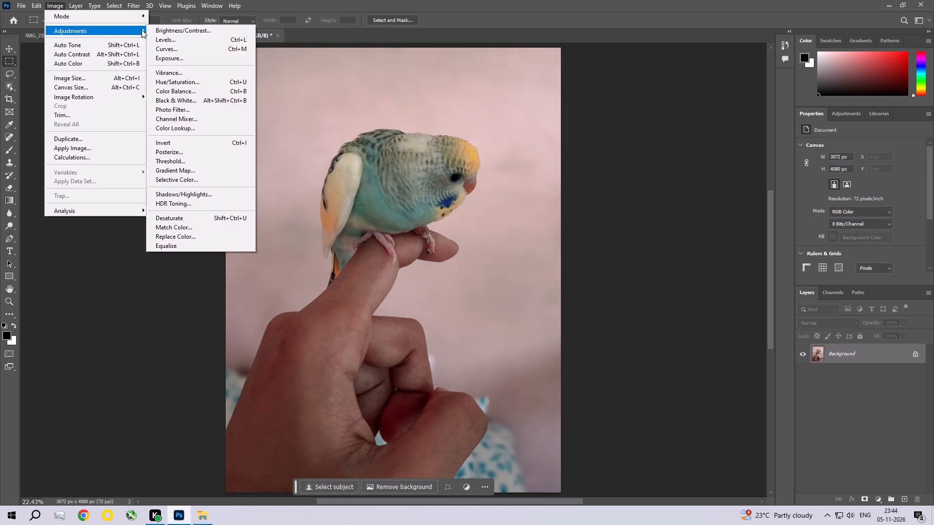
click(206, 56)
click(775, 175)
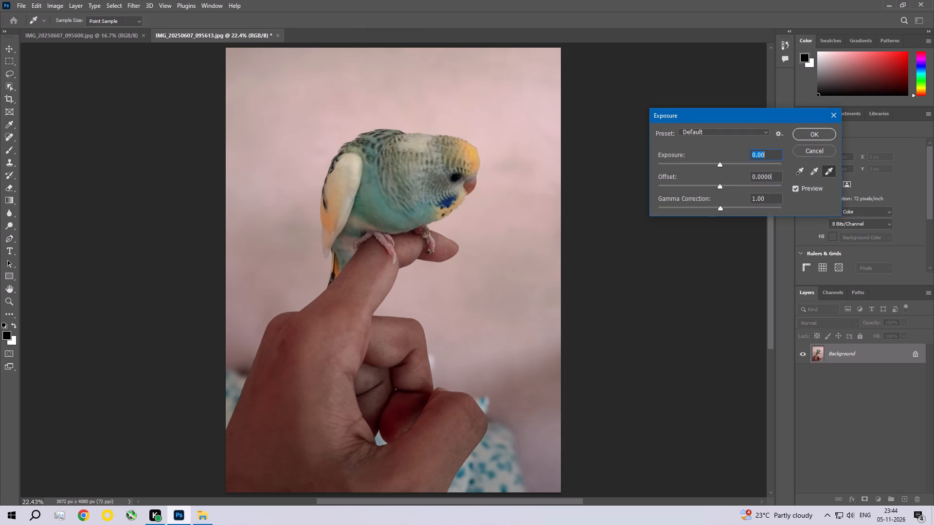
key(BackSpace)
key(BackSpace)
text(10)
key(Return)
Save the finished budgerigar photo as a JPEG over its original file and close it.
key(ctrl+s)
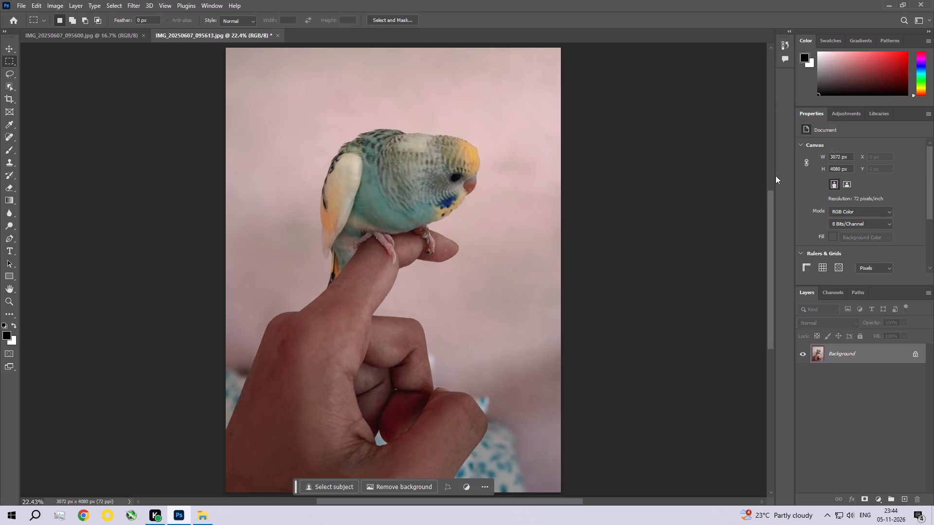
click(513, 129)
click(273, 36)
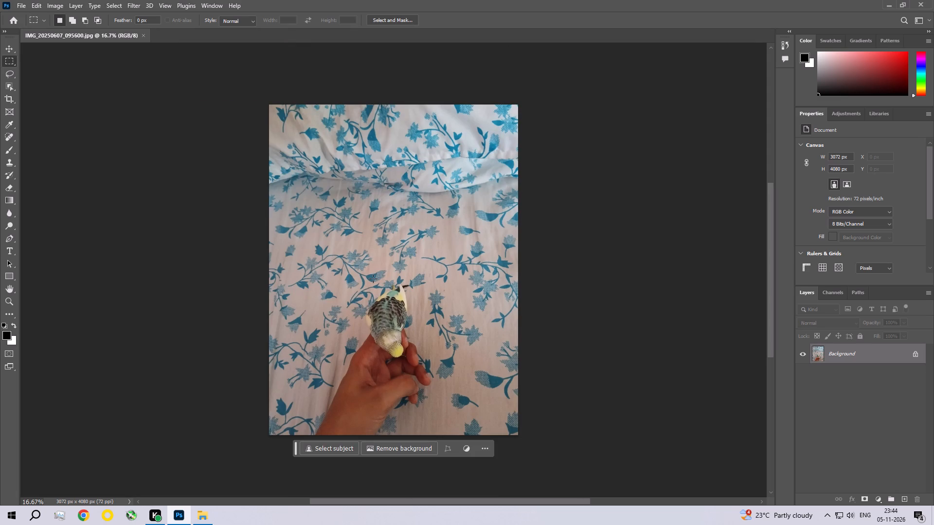
Examine the bird and hand up close in IMG_20250607_095600.jpg.
key(ctrl+space)
key(ctrl+space)
key(ctrl+space)
key(ctrl+space)
key(ctrl+space)
key(ctrl+space)
key(ctrl+space)
key(ctrl+space)
key(ctrl+space)
key(ctrl+space)
key(ctrl+space)
key(ctrl+space)
key(ctrl+space)
key(ctrl+space)
key(ctrl+space)
key(ctrl+space)
key(ctrl+space)
key(ctrl+space)
key(ctrl+space)
key(ctrl+space)
ctrl+double_click(389, 322)
drag(405, 354, 400, 280)
key(ctrl+0)
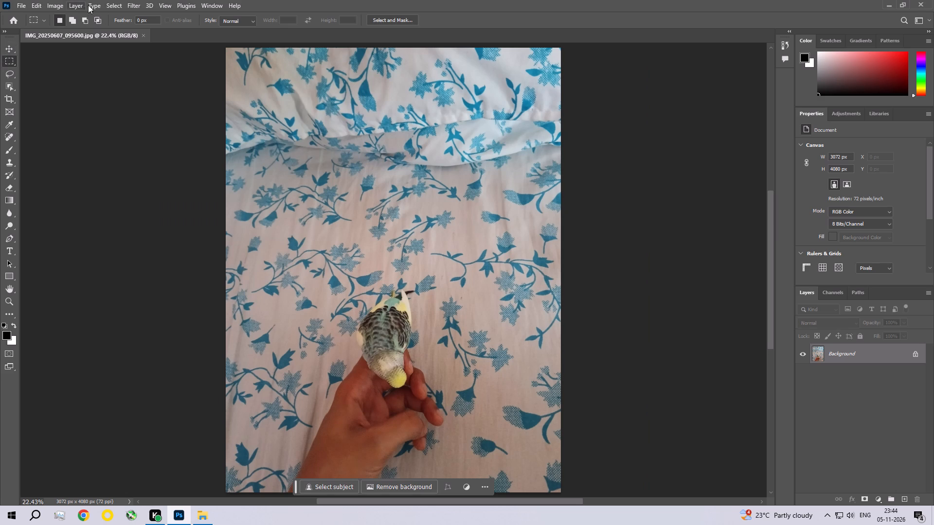
Open the Camera Raw Filter on the photo, browse the Artistic and Modern profiles, and apply Modern 04.
click(129, 5)
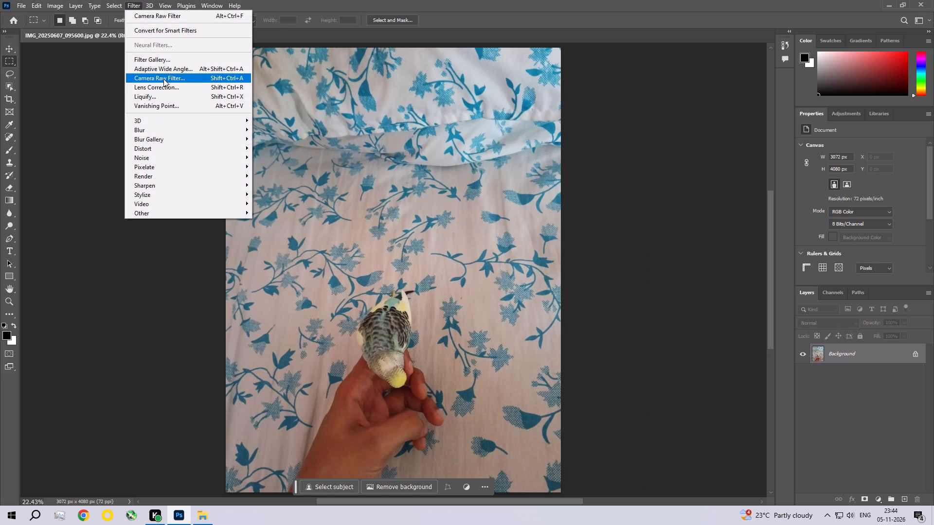
click(171, 80)
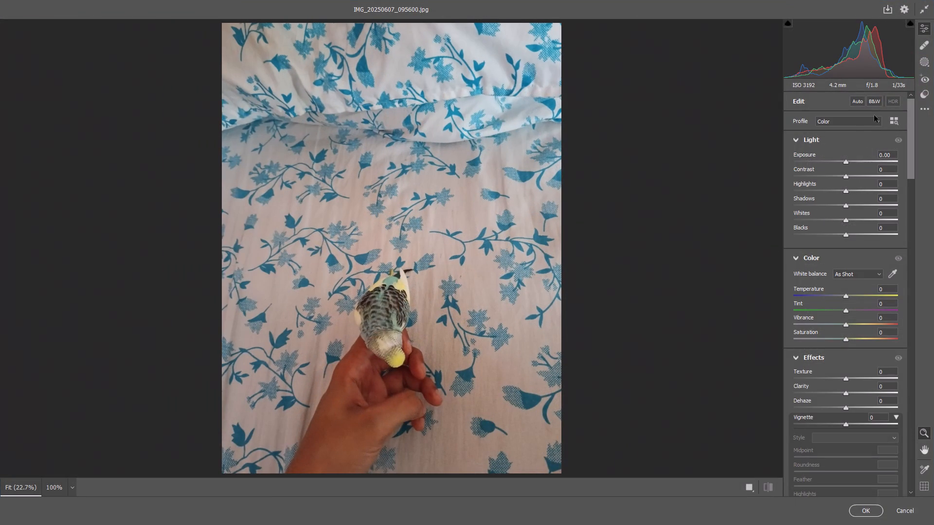
click(898, 122)
click(789, 264)
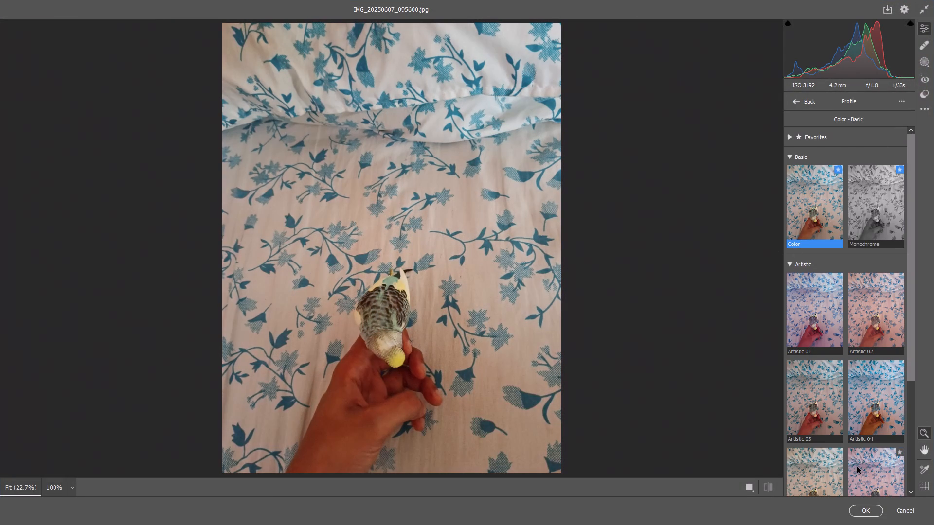
scroll(857, 454, down, 2)
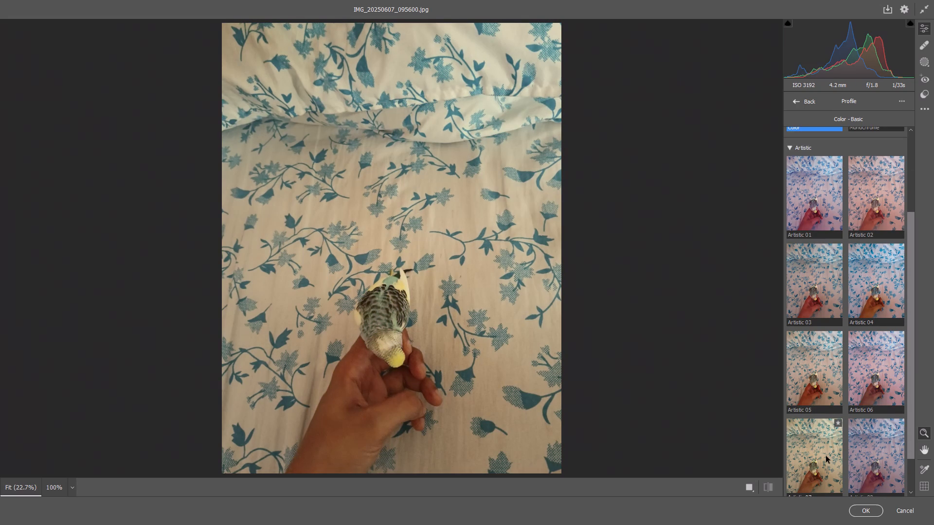
scroll(825, 455, down, 1)
scroll(825, 455, up, 1)
scroll(823, 448, down, 2)
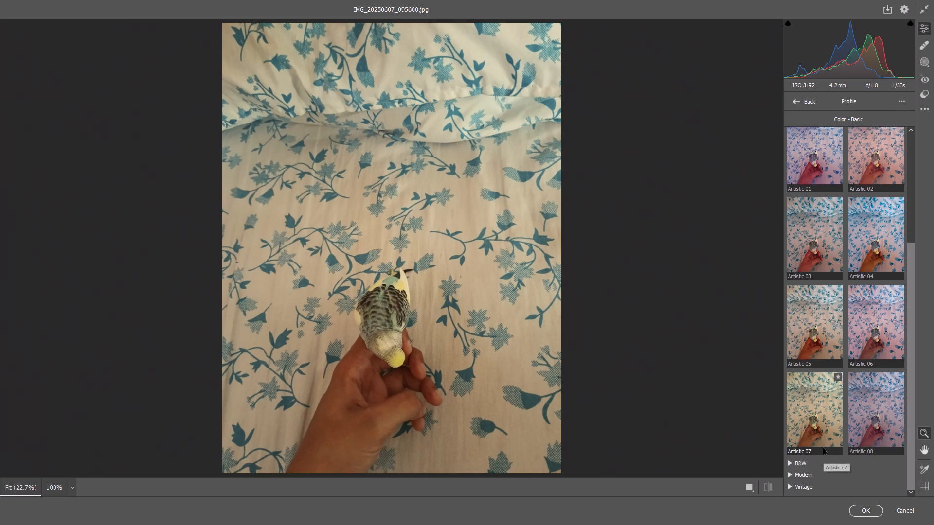
scroll(823, 448, down, 1)
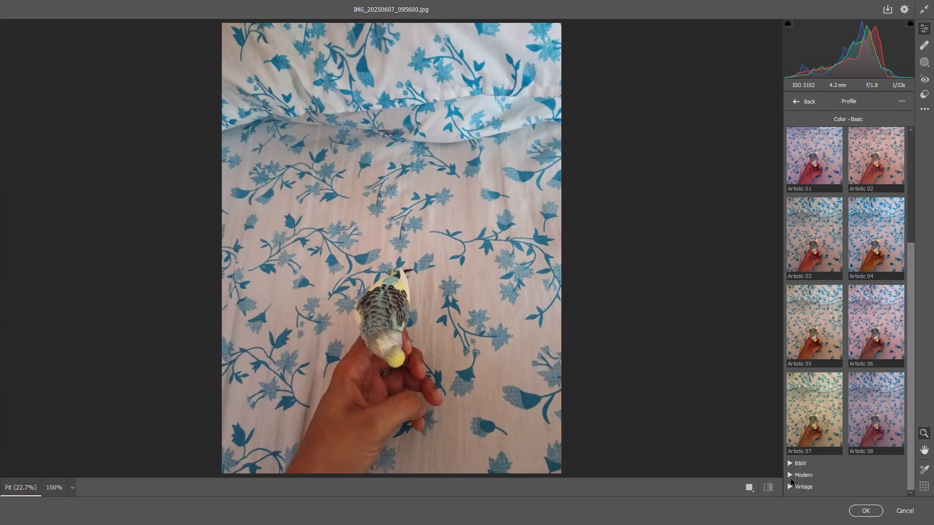
click(791, 479)
click(790, 477)
scroll(799, 451, down, 1)
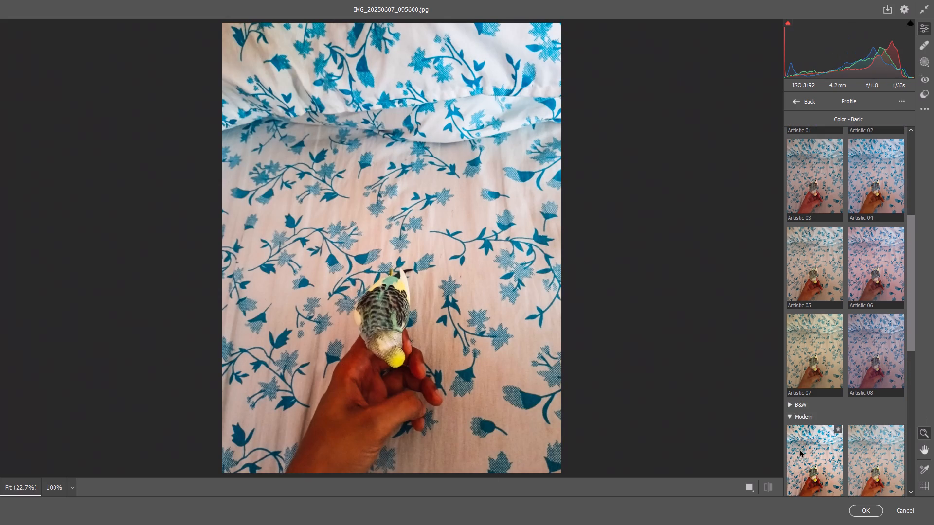
scroll(800, 450, down, 2)
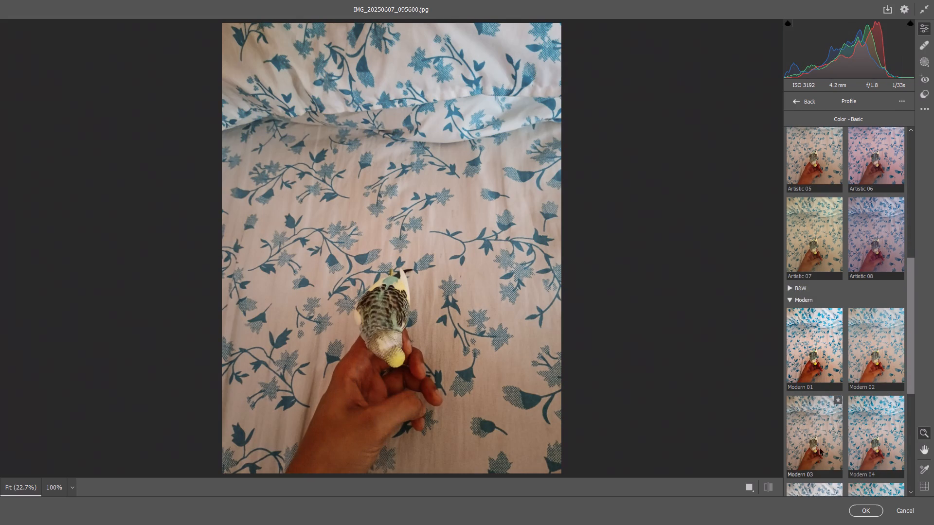
click(877, 452)
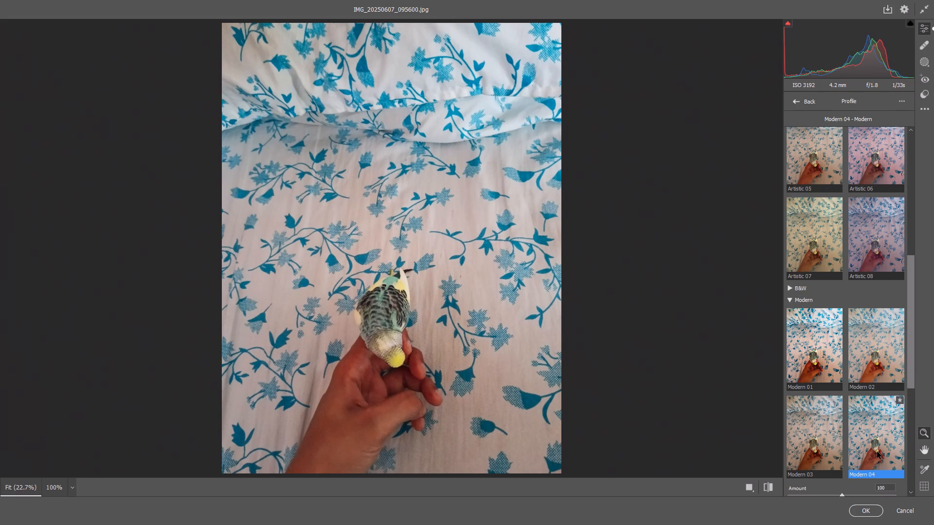
click(794, 105)
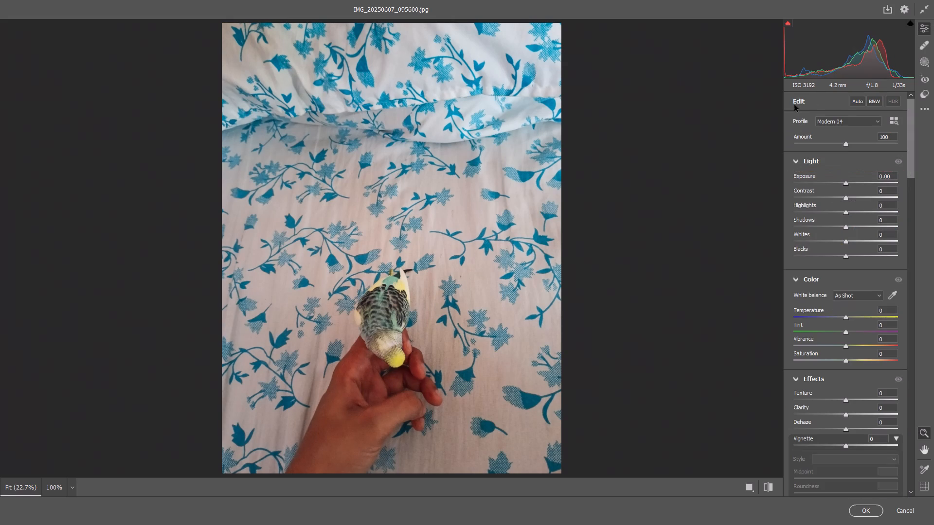
Adjust the photo's light to Contrast +18, Highlights -27 and Shadows +18.
drag(847, 198, 854, 200)
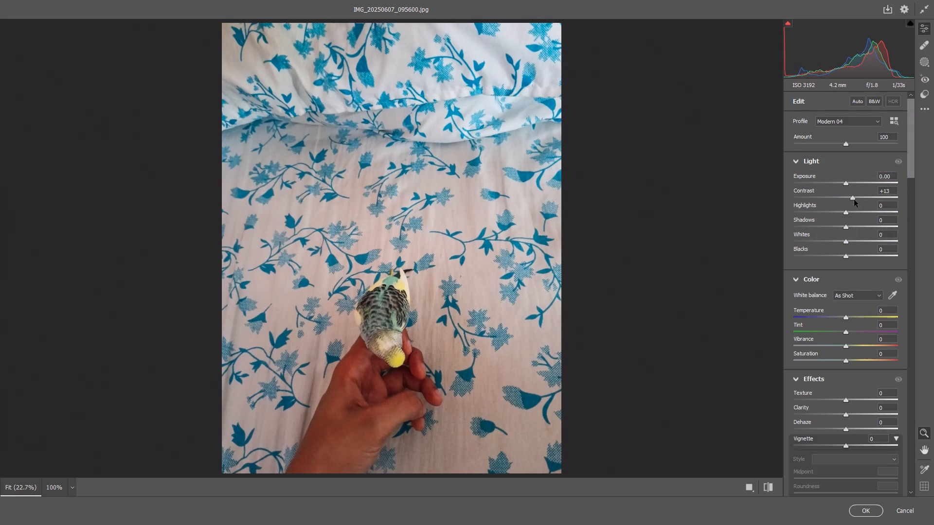
drag(854, 200, 857, 200)
drag(847, 213, 833, 209)
drag(848, 226, 858, 231)
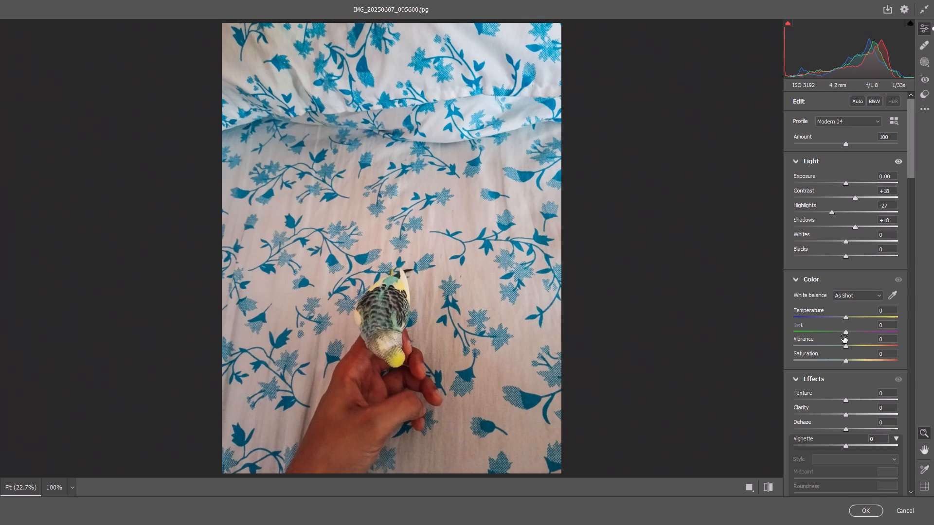
Set the photo's effects to Texture +15, Clarity +11 and Dehaze +19.
drag(909, 138, 914, 171)
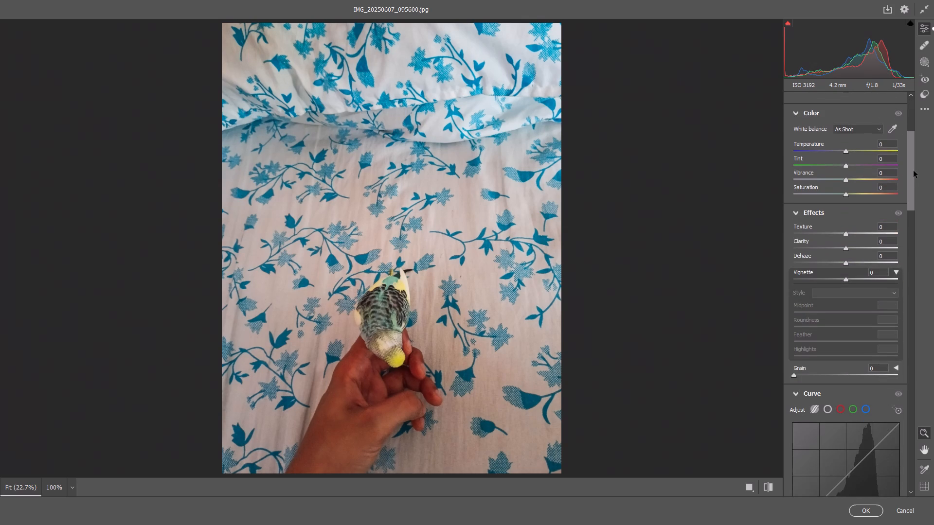
drag(845, 234, 853, 235)
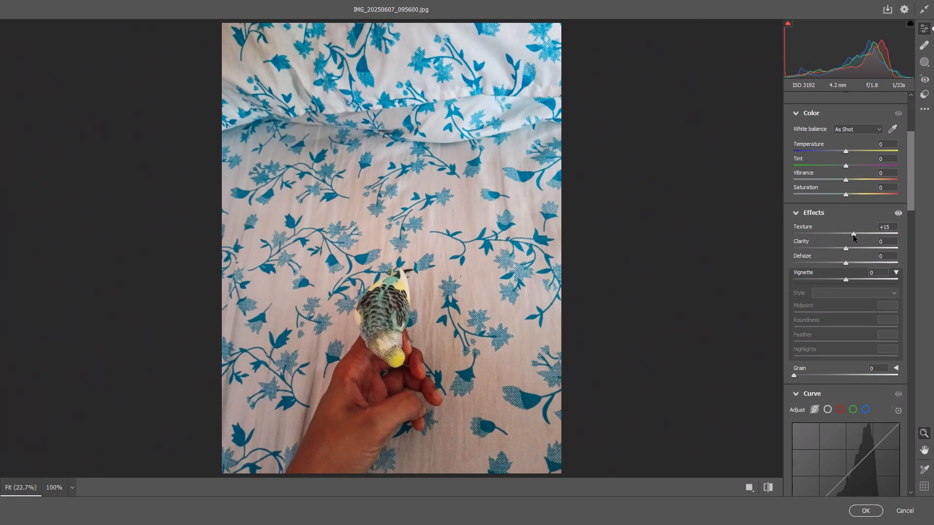
drag(846, 248, 852, 250)
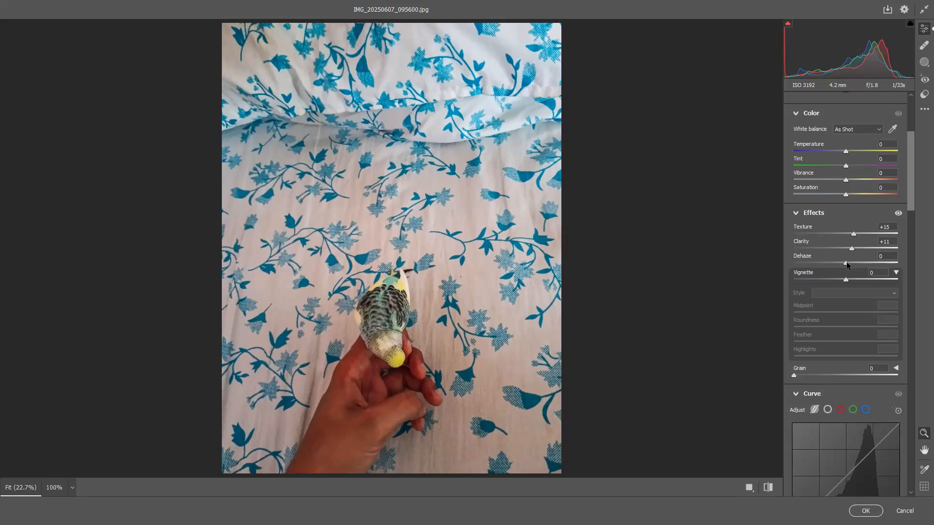
drag(847, 262, 857, 266)
Adjust the photo's overall color to Vibrance +11 and Saturation -15.
drag(844, 182, 847, 182)
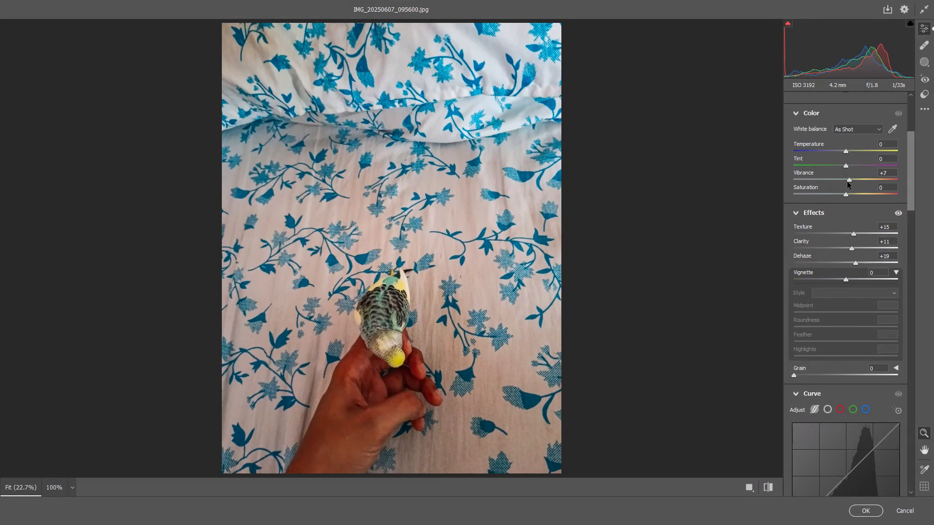
drag(847, 182, 850, 184)
drag(846, 194, 850, 195)
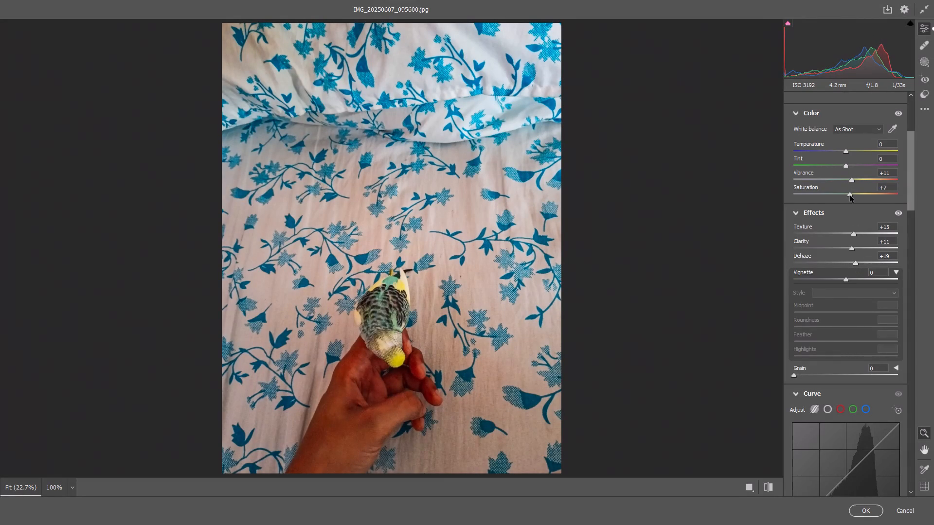
drag(850, 195, 838, 192)
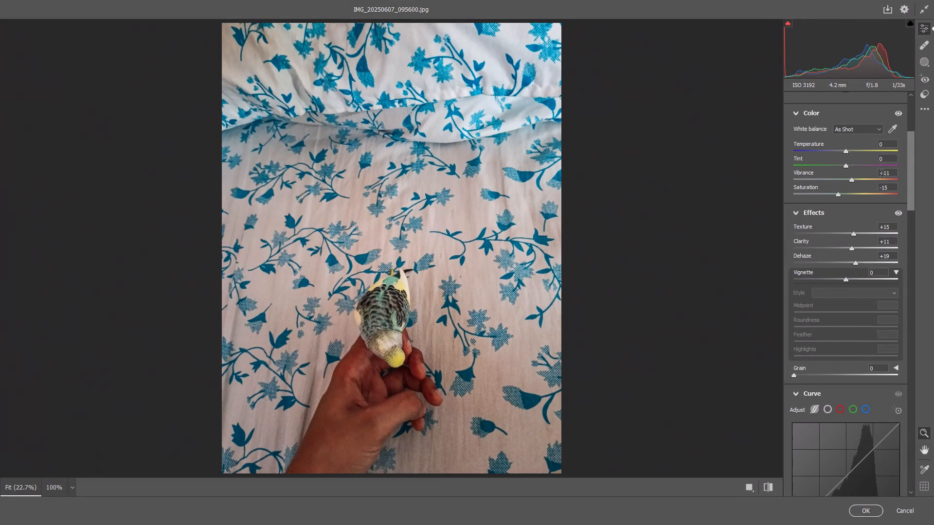
In the Color Mixer, set luminance to Reds +17 and Oranges +25, and saturation to Reds -19 and Oranges -6.
drag(912, 150, 916, 253)
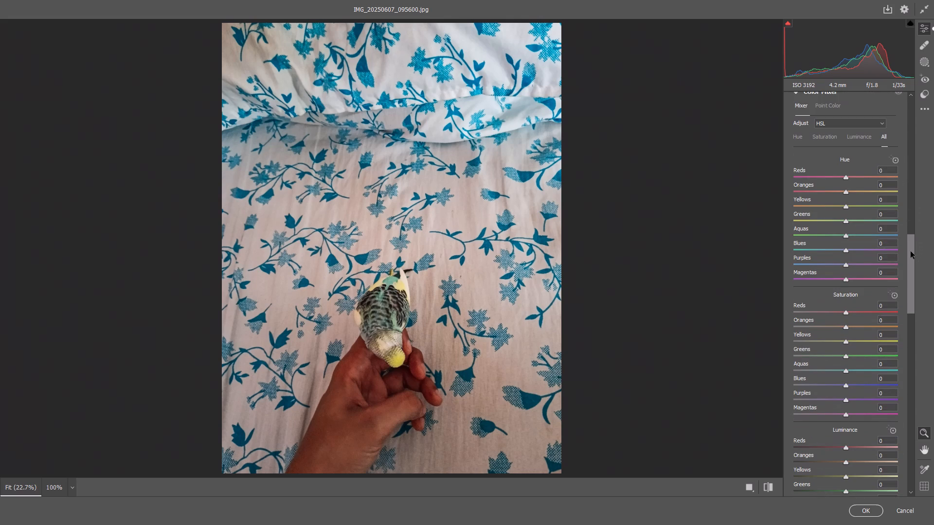
drag(849, 464, 859, 470)
drag(846, 447, 852, 448)
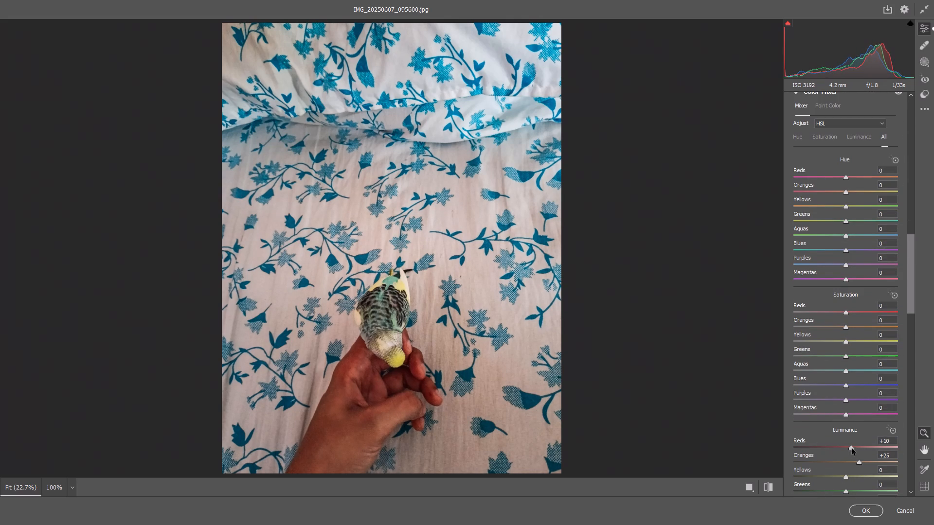
drag(852, 448, 855, 451)
drag(843, 312, 836, 311)
drag(836, 311, 833, 311)
drag(846, 326, 838, 328)
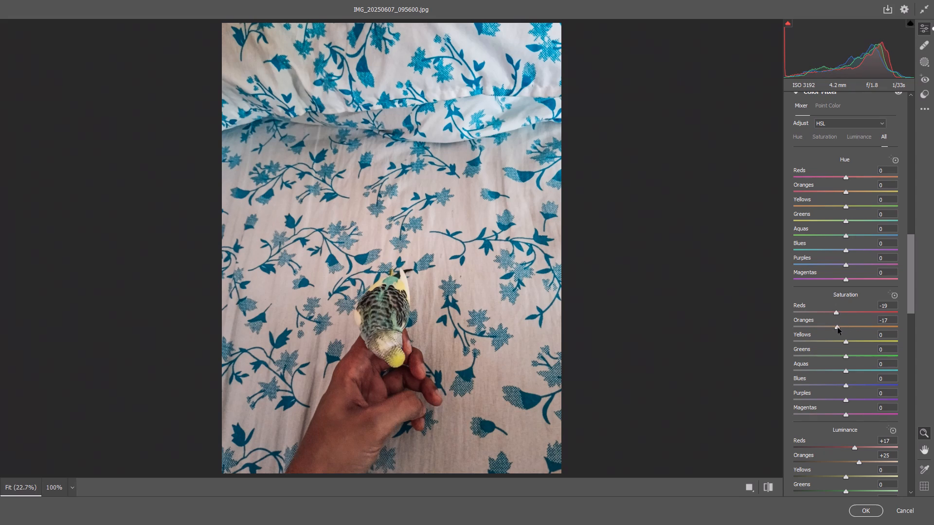
drag(838, 328, 844, 331)
right_click(844, 331)
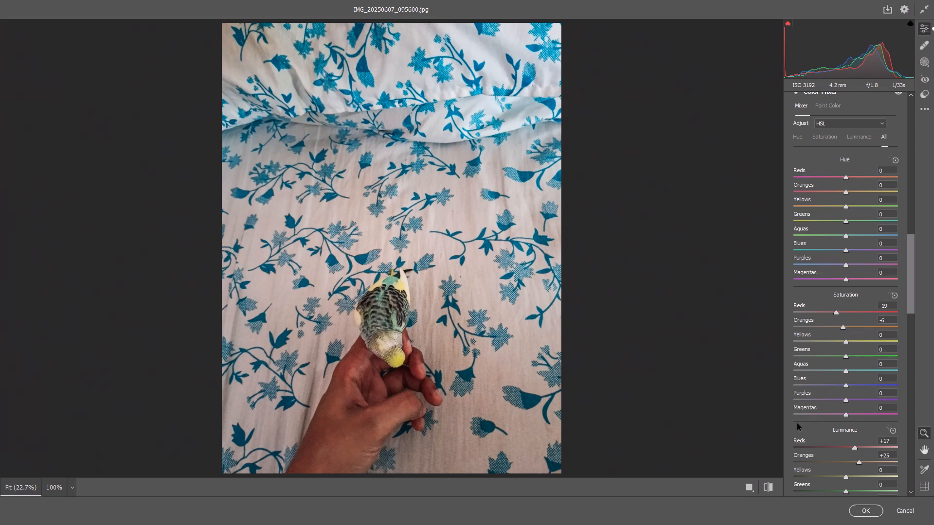
Use targeted saturation adjustment on the bird and blue flowers, reaching Oranges +6, Yellows +41, Greens +6, Aquas +9 and Blues +36.
click(895, 294)
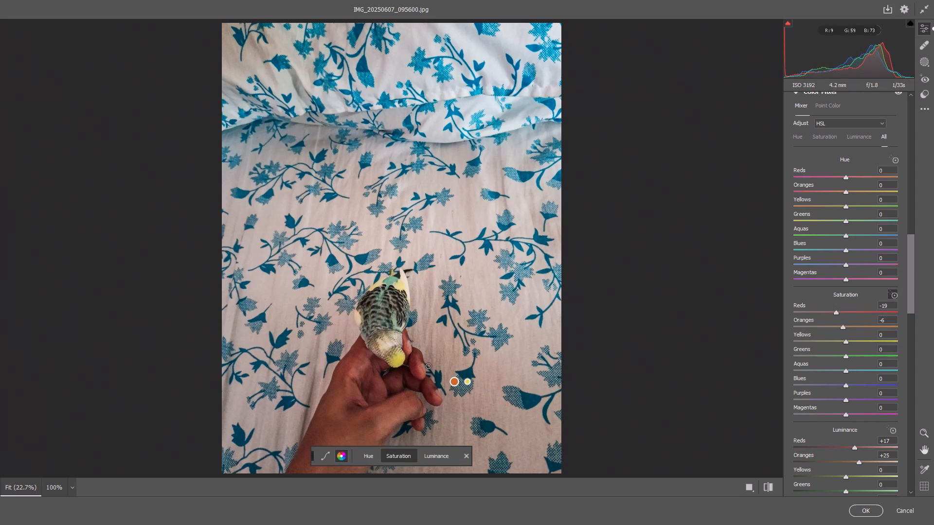
drag(388, 344, 398, 347)
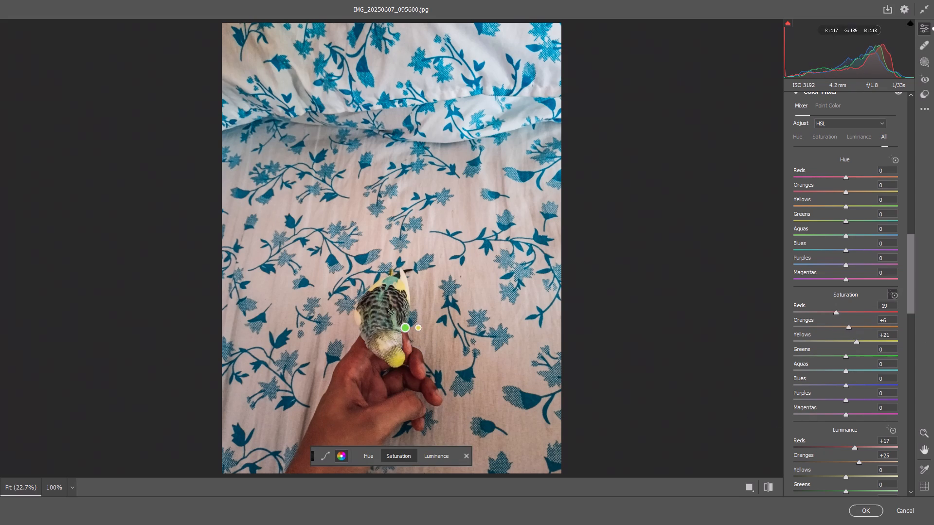
drag(389, 308, 394, 311)
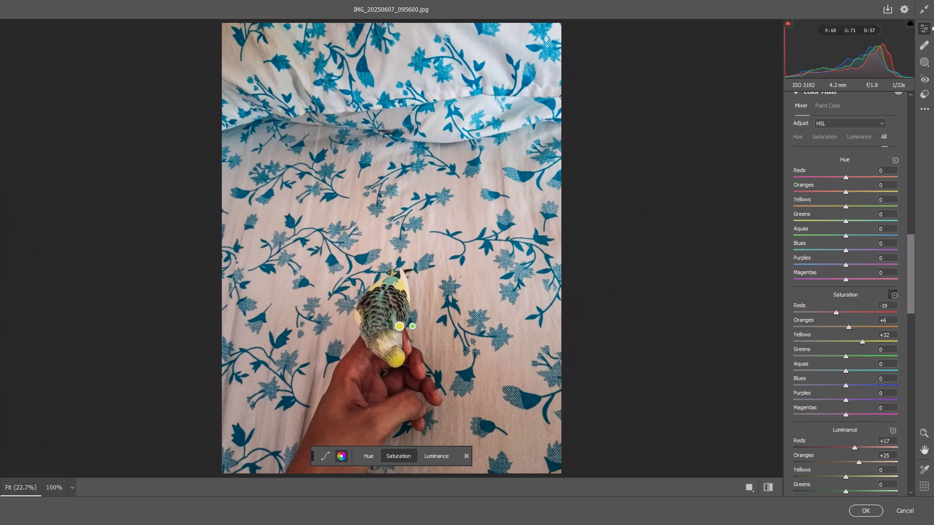
click(387, 315)
click(396, 326)
drag(487, 194, 493, 197)
drag(494, 197, 506, 200)
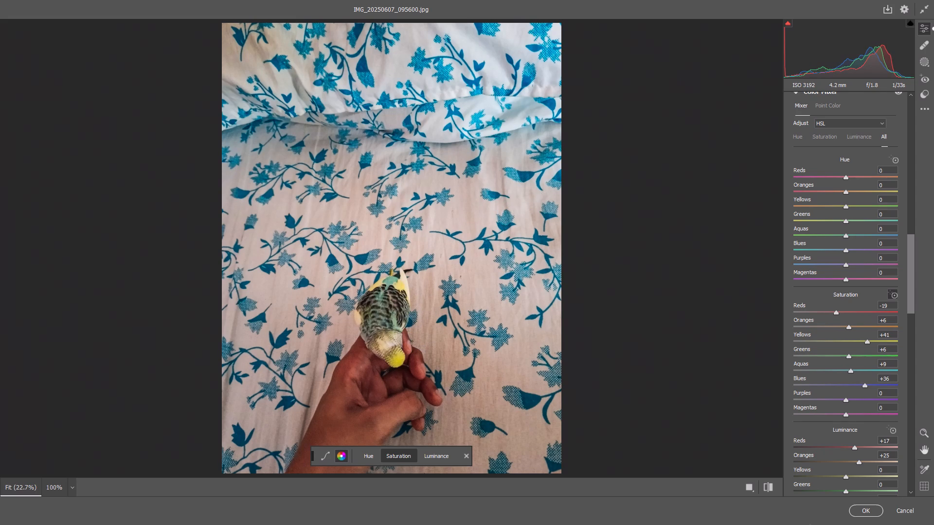
Set Sharpening to 32, Noise Reduction to 22 and Color Noise Reduction to 24, and apply the Camera Raw grade to the photo.
drag(910, 289, 918, 330)
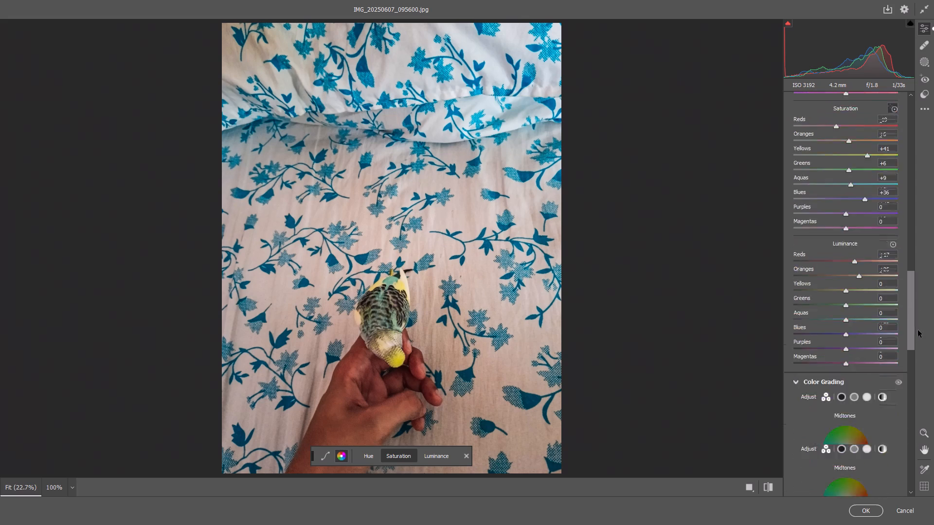
drag(918, 330, 916, 382)
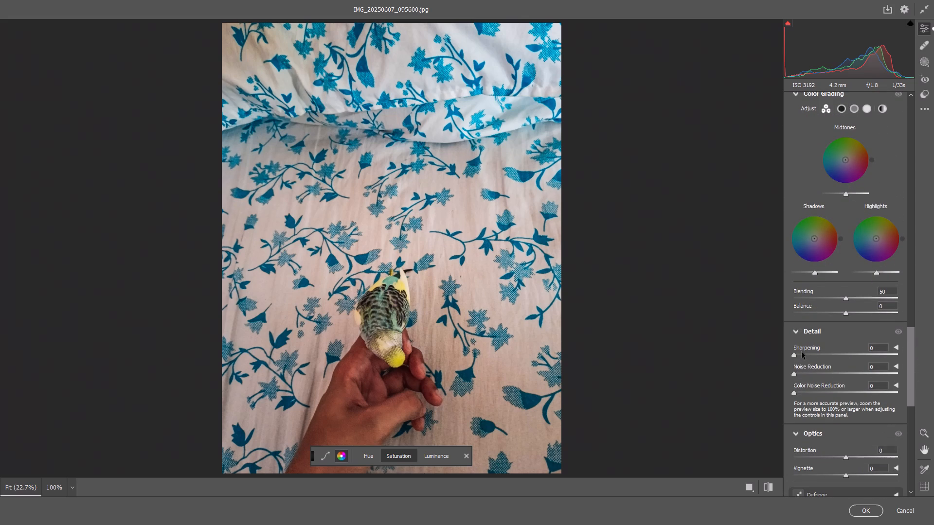
drag(804, 353, 811, 357)
drag(807, 372, 811, 376)
drag(811, 376, 811, 376)
drag(811, 390, 818, 395)
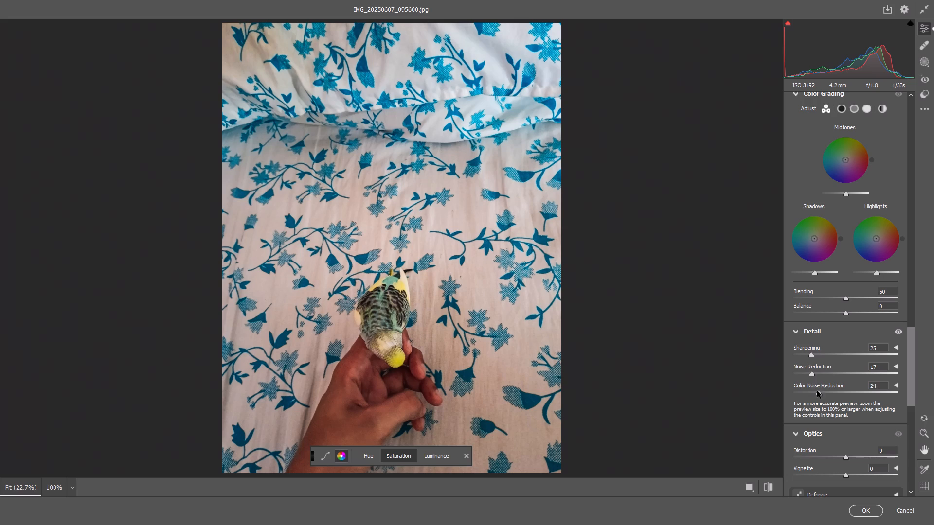
drag(811, 373, 816, 373)
drag(812, 357, 817, 358)
drag(912, 364, 910, 393)
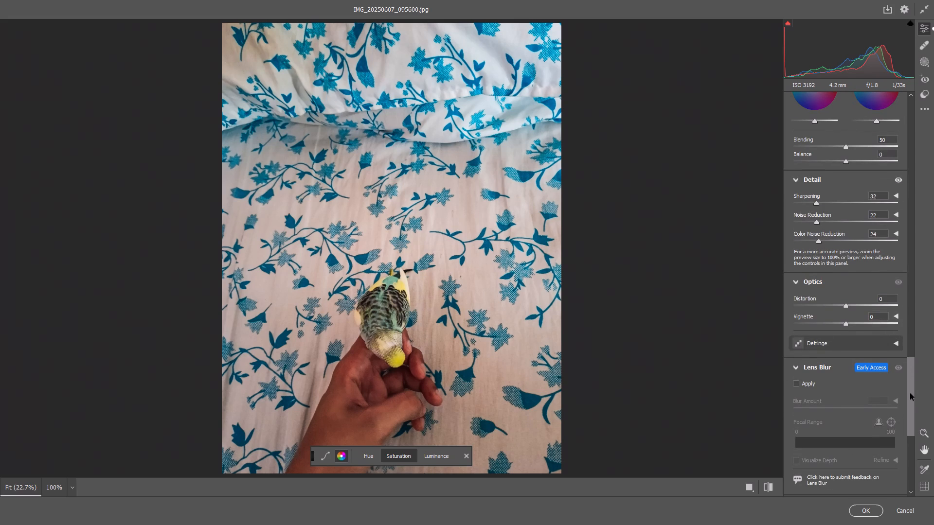
click(858, 513)
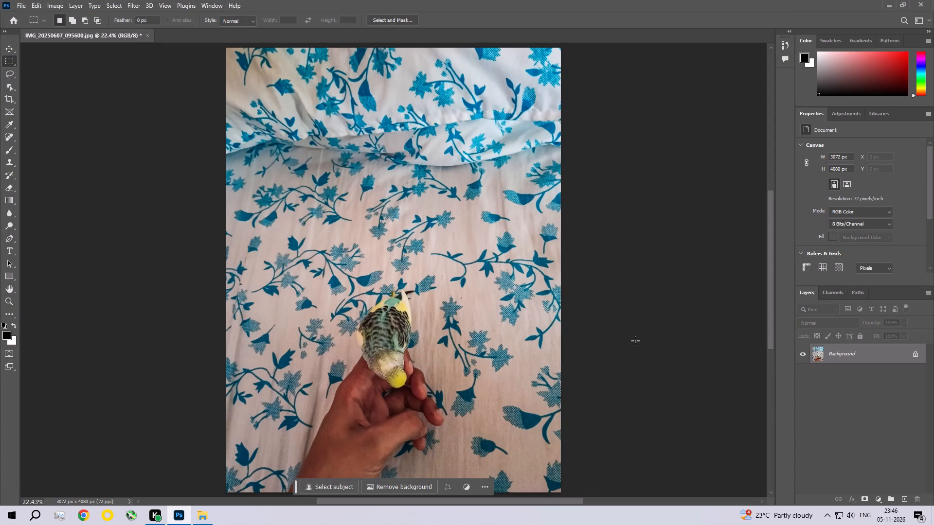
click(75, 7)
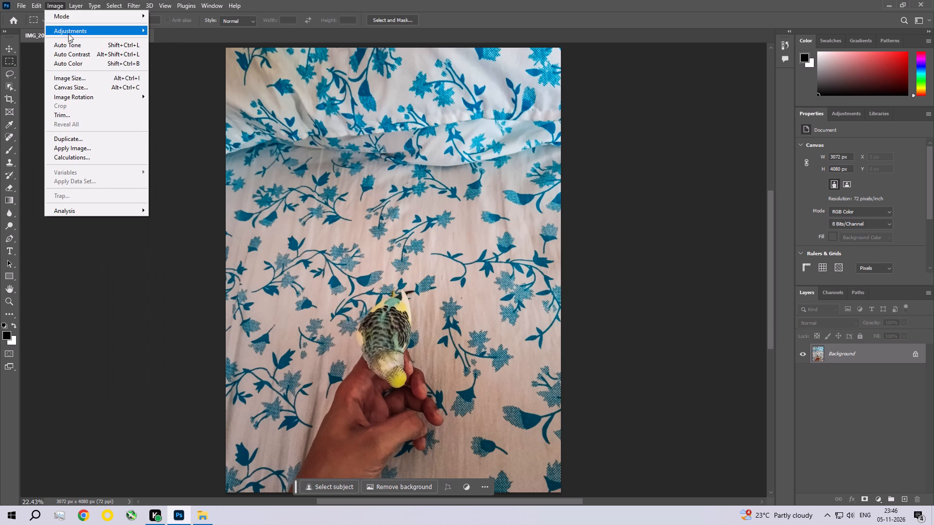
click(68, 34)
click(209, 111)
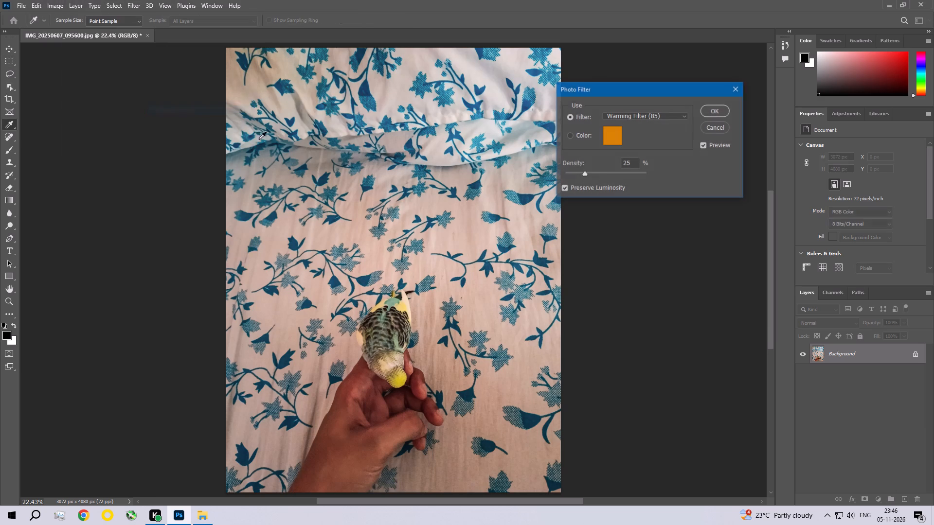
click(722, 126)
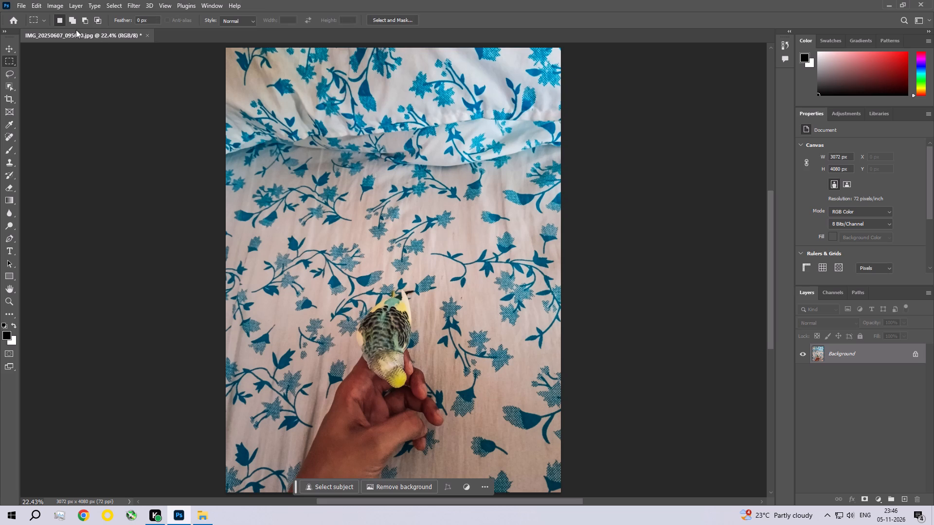
Apply an Exposure adjustment to the photo with the Offset set to 0.0050.
click(51, 0)
click(57, 32)
click(198, 58)
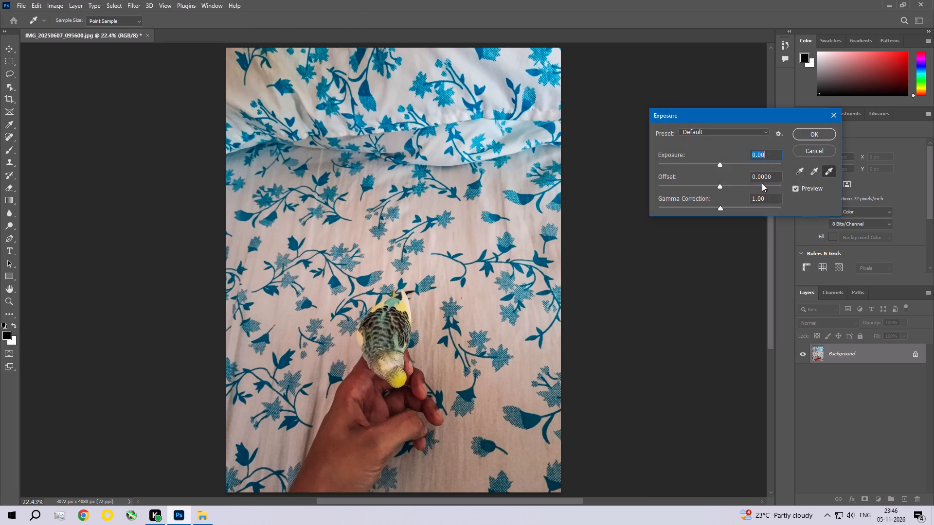
click(777, 177)
key(BackSpace)
key(BackSpace)
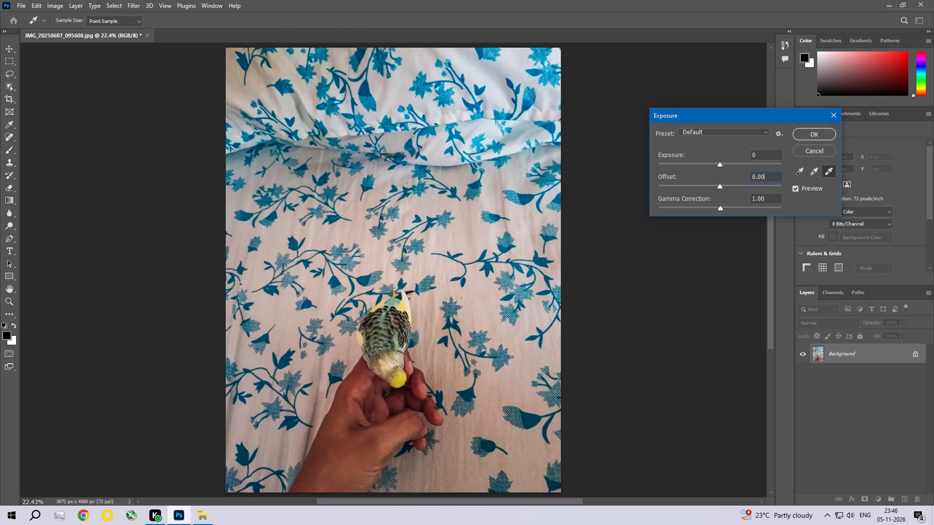
text(50)
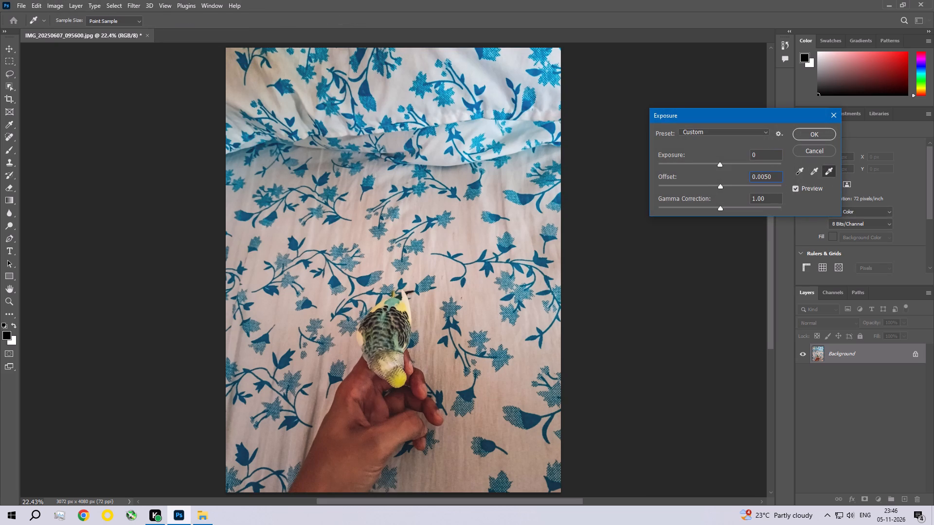
key(Return)
Save the graded bedsheet photo over its original JPEG and close it.
key(ctrl+s)
key(Return)
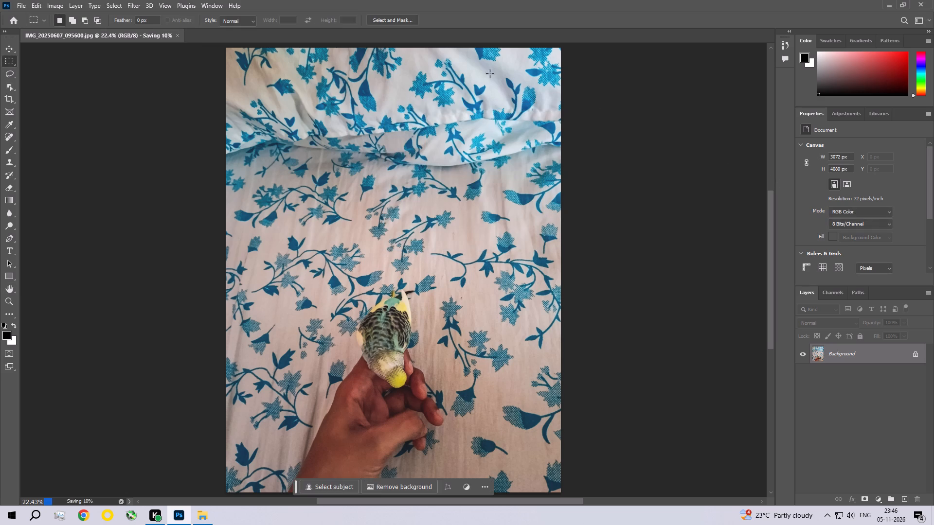
click(144, 35)
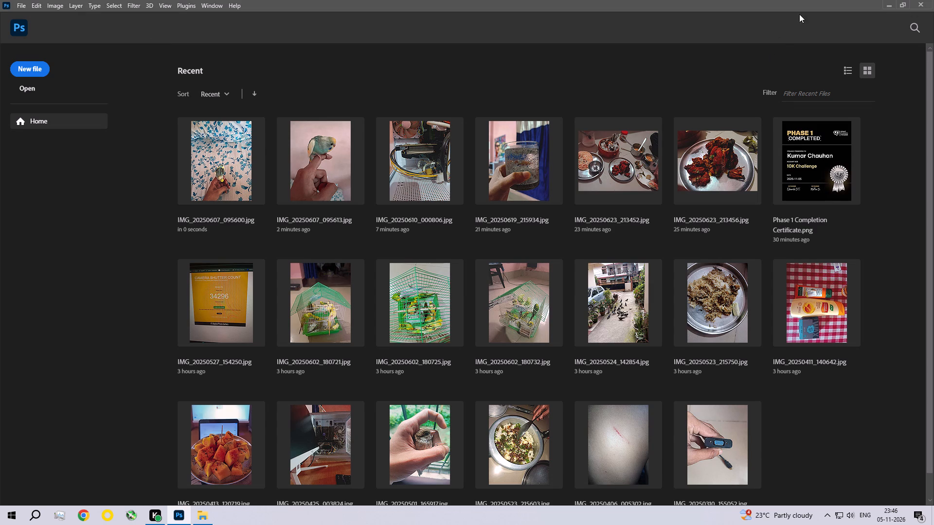
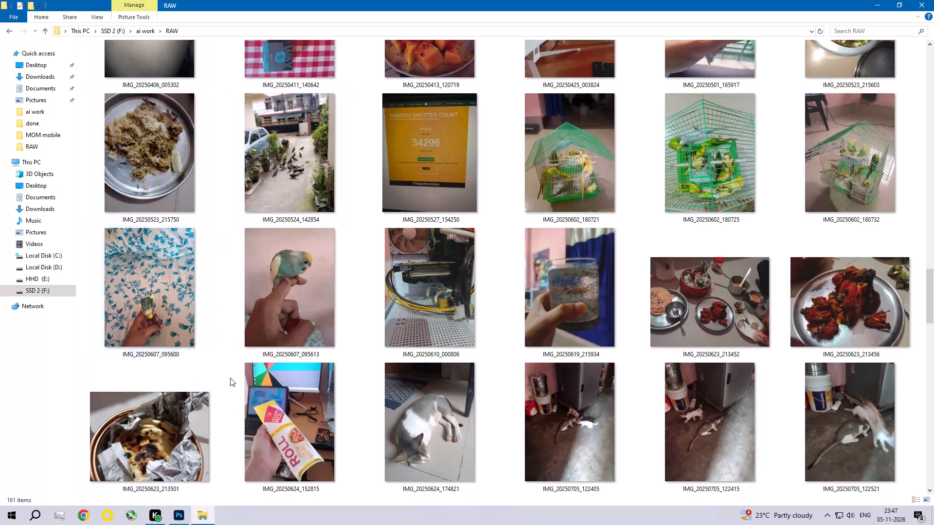
Open the six photos from IMG_20250623_213501 through IMG_20250705_122521 in the RAW folder together in Photoshop.
click(173, 406)
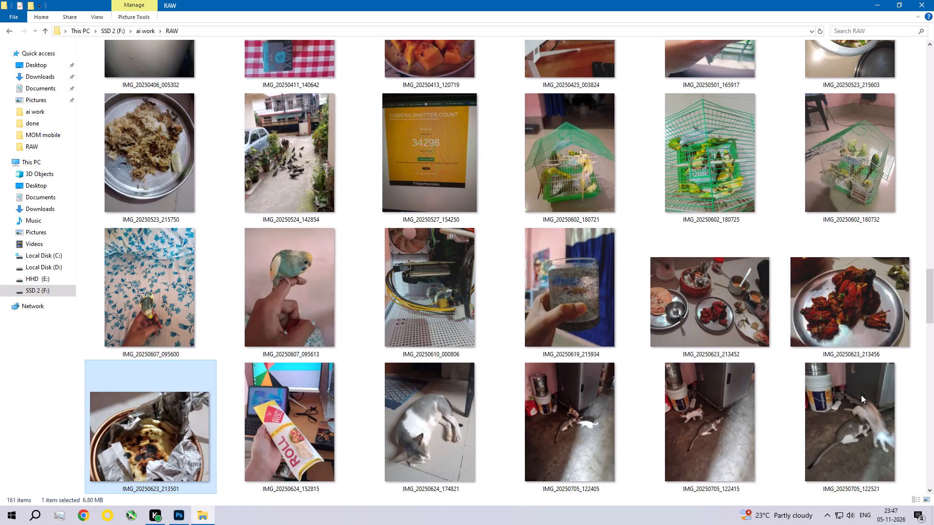
shift+click(861, 395)
drag(163, 439, 393, 356)
key(alt+Tab)
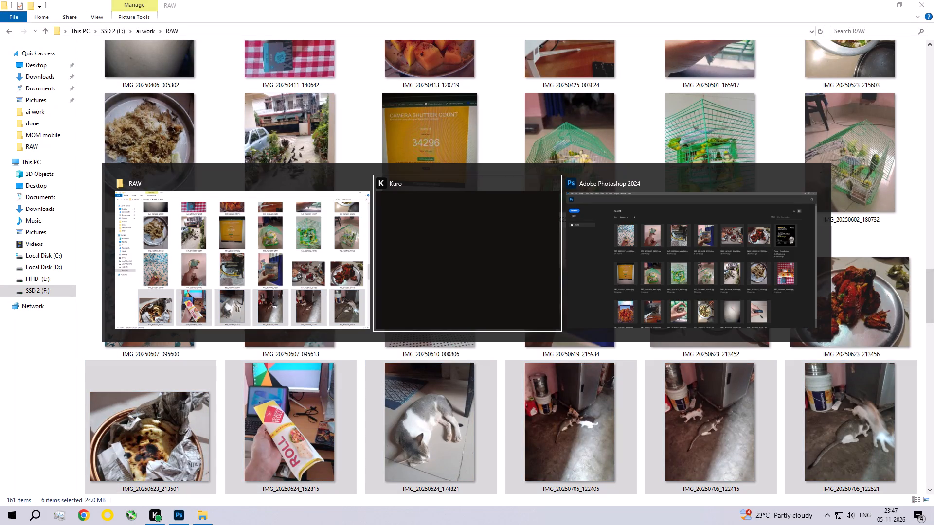
drag(393, 356, 596, 341)
key(alt+Tab)
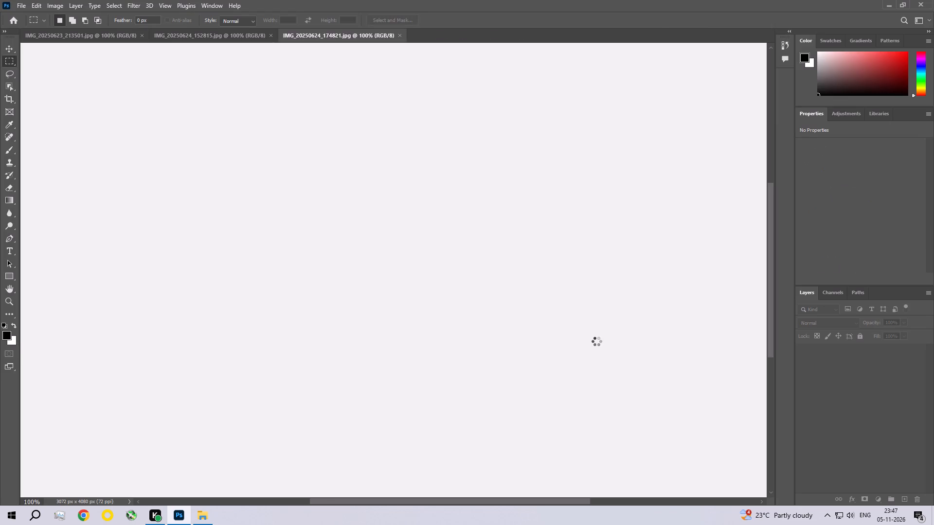
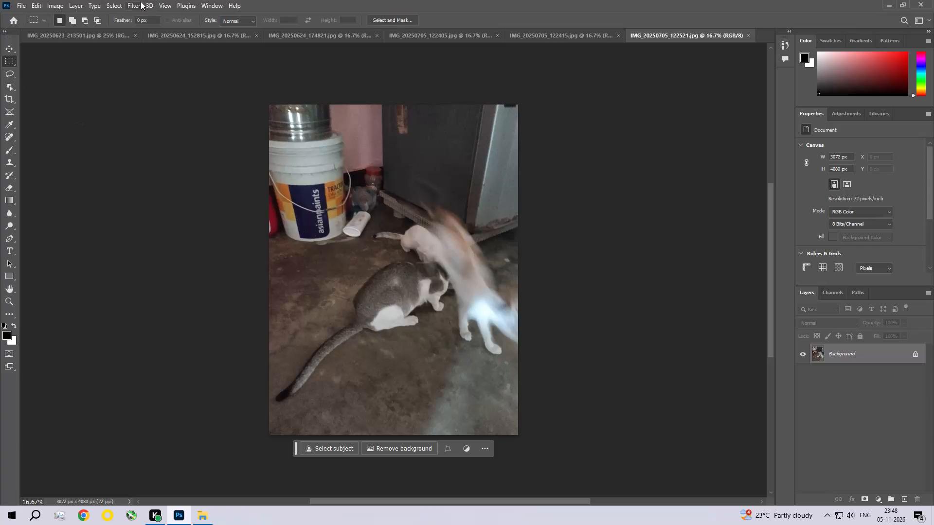
In Camera Raw for IMG_20250705_122521, set Exposure +0.40, Contrast +23, Highlights -17, Shadows +20, Whites -23 and Blacks +8.
click(137, 1)
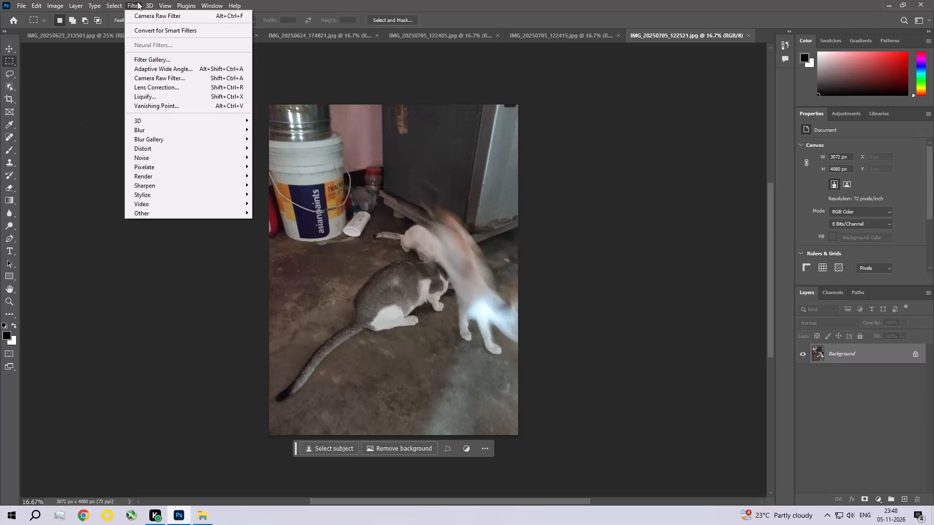
click(159, 80)
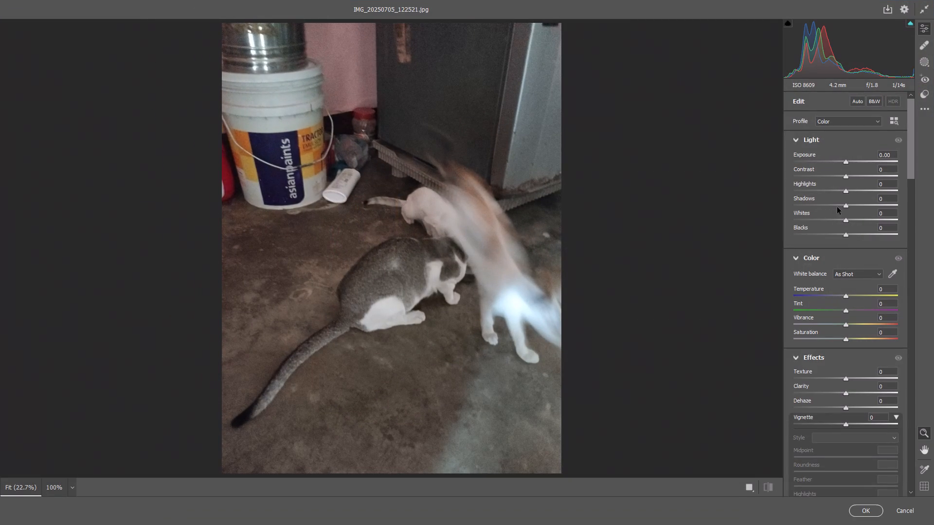
drag(850, 176, 858, 178)
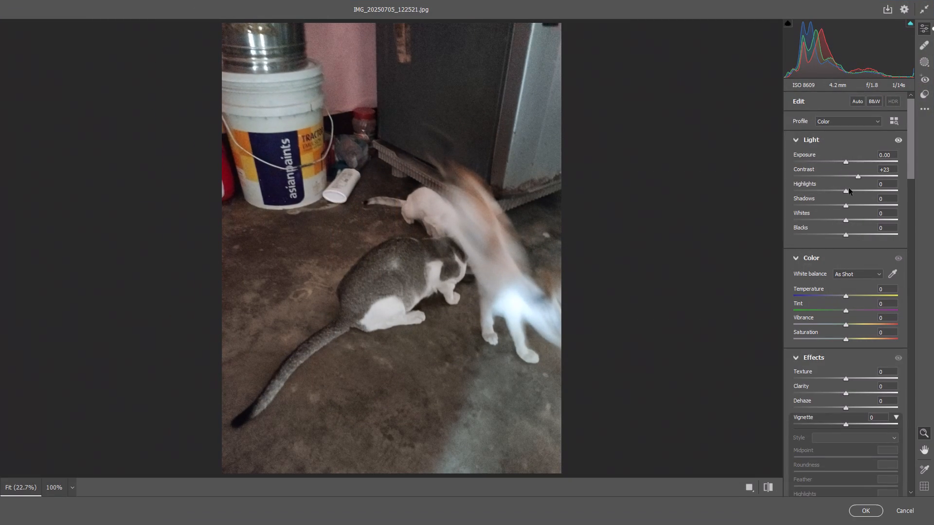
drag(846, 192, 837, 192)
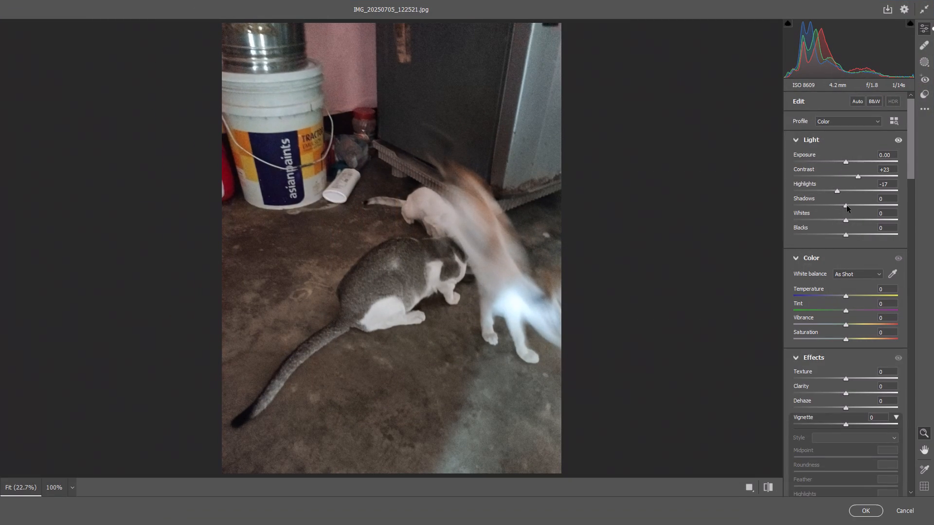
drag(847, 206, 857, 208)
drag(847, 161, 851, 163)
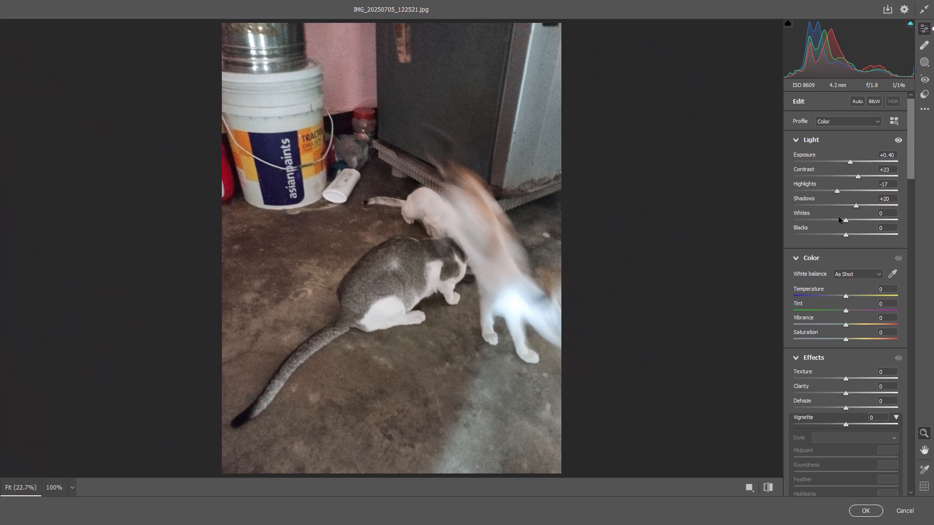
drag(845, 221, 833, 220)
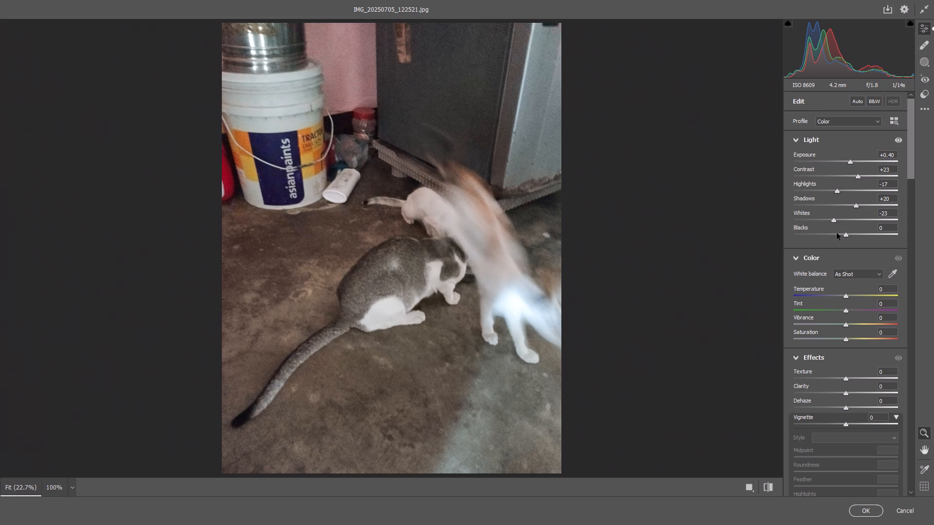
drag(845, 232, 850, 234)
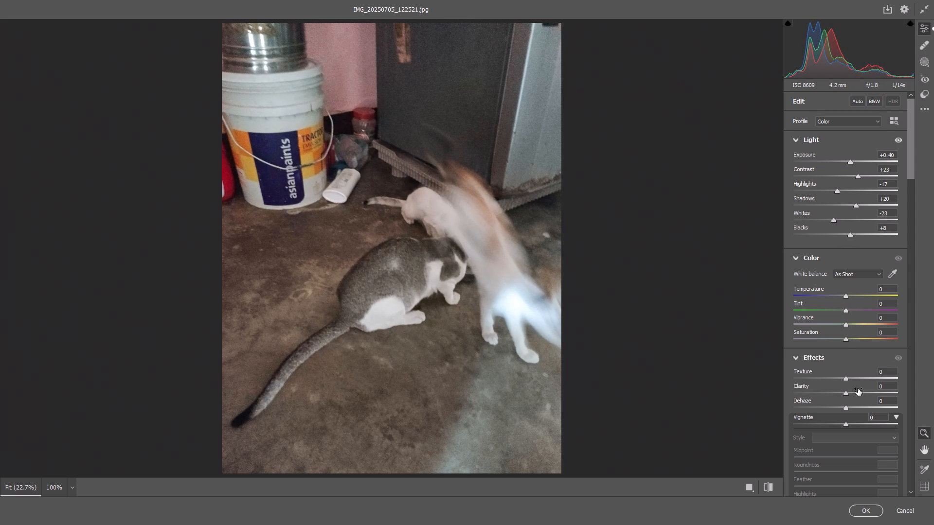
Set the photo's effects to Texture +12, Clarity +12 and Dehaze +5.
drag(848, 379, 855, 380)
drag(845, 393, 850, 394)
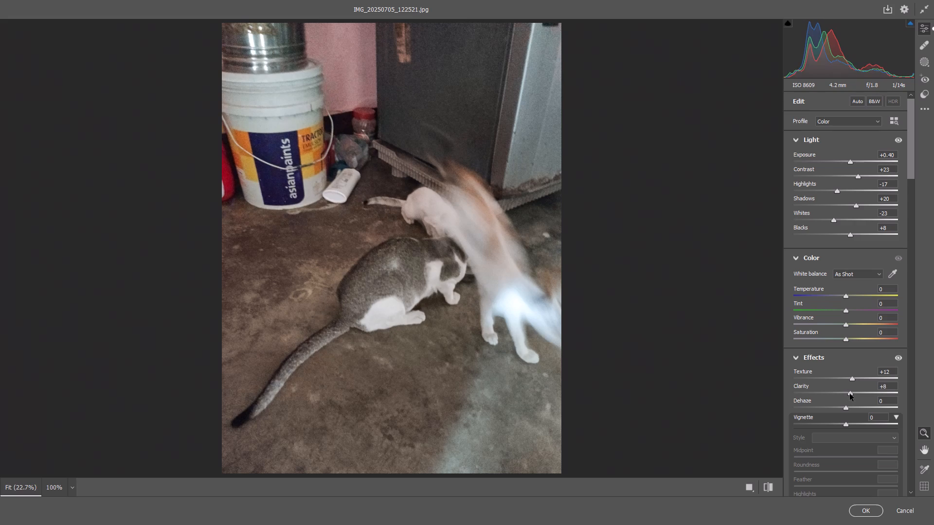
drag(850, 394, 852, 394)
click(845, 408)
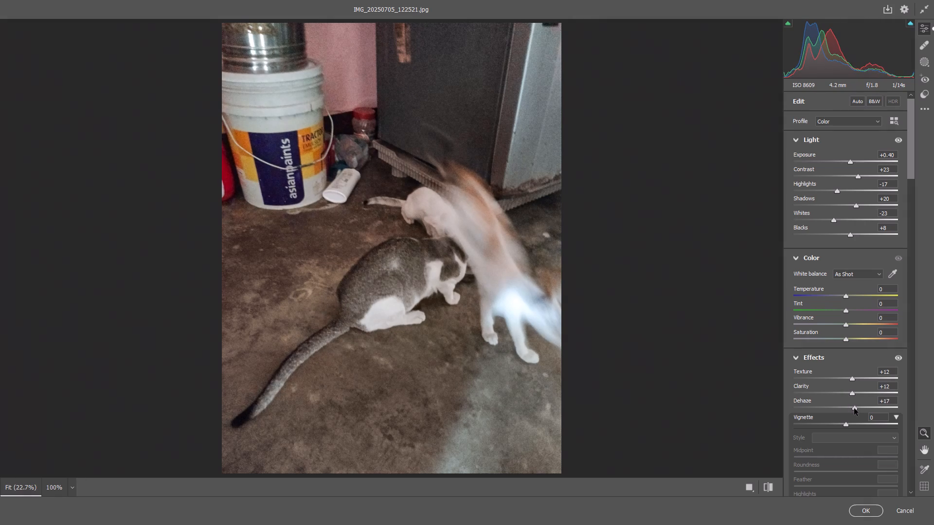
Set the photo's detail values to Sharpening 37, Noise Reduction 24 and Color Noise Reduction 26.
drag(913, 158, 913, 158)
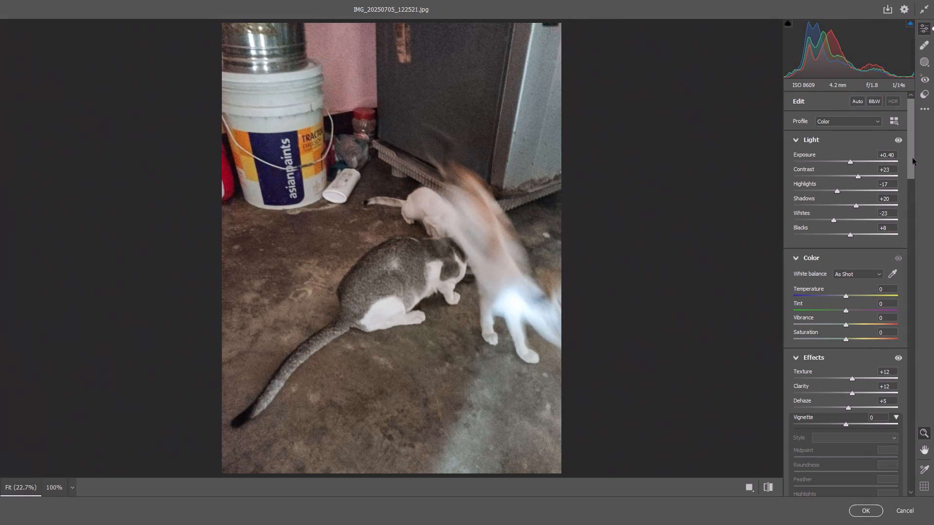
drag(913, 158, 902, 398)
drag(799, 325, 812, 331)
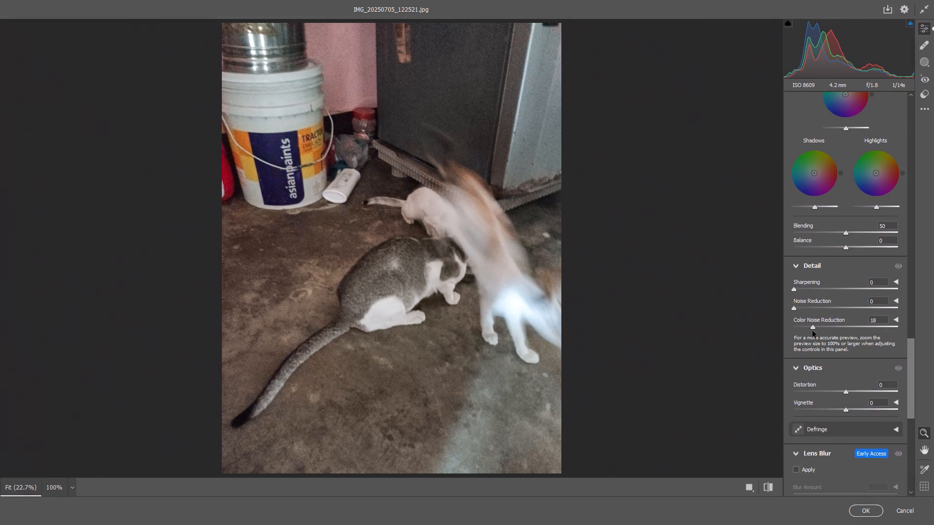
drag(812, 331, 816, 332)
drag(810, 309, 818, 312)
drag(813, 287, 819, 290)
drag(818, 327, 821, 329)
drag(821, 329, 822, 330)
Set Sharpening to 55, Noise Reduction to 37 and Color Noise Reduction to 35, and apply the Camera Raw edits.
drag(910, 351, 908, 371)
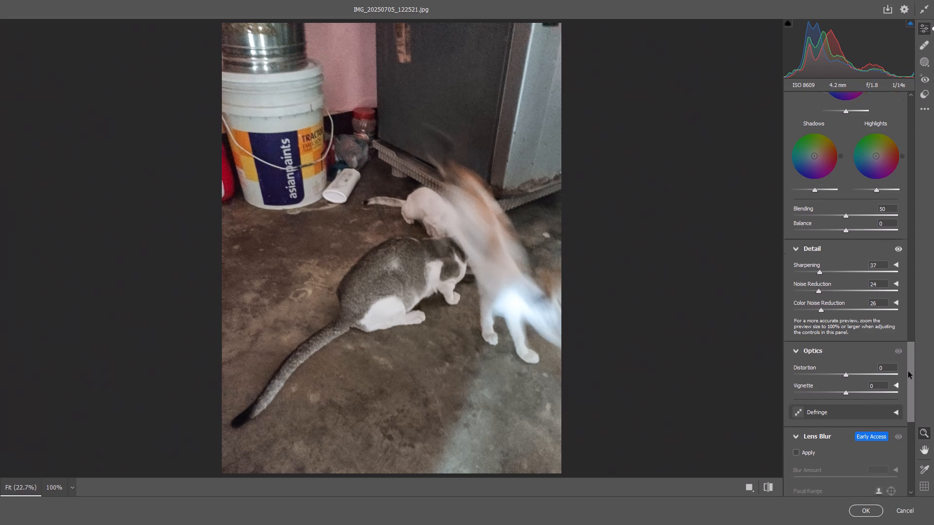
drag(908, 371, 909, 399)
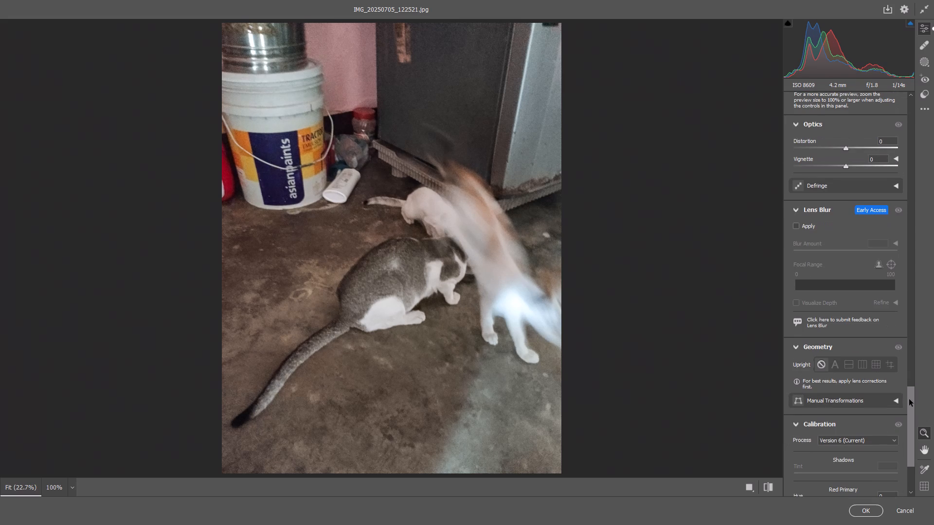
drag(909, 399, 907, 334)
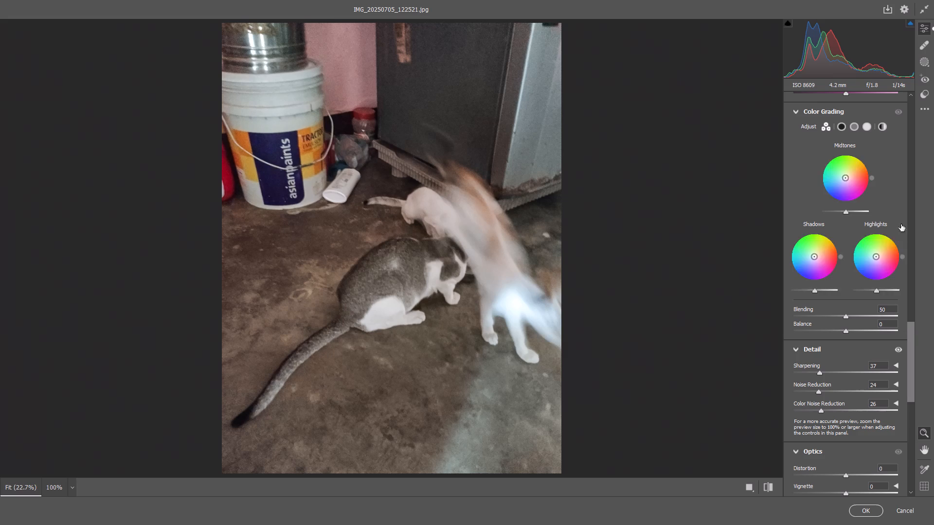
drag(911, 344, 915, 361)
drag(821, 286, 833, 289)
drag(823, 304, 832, 308)
drag(823, 325, 832, 325)
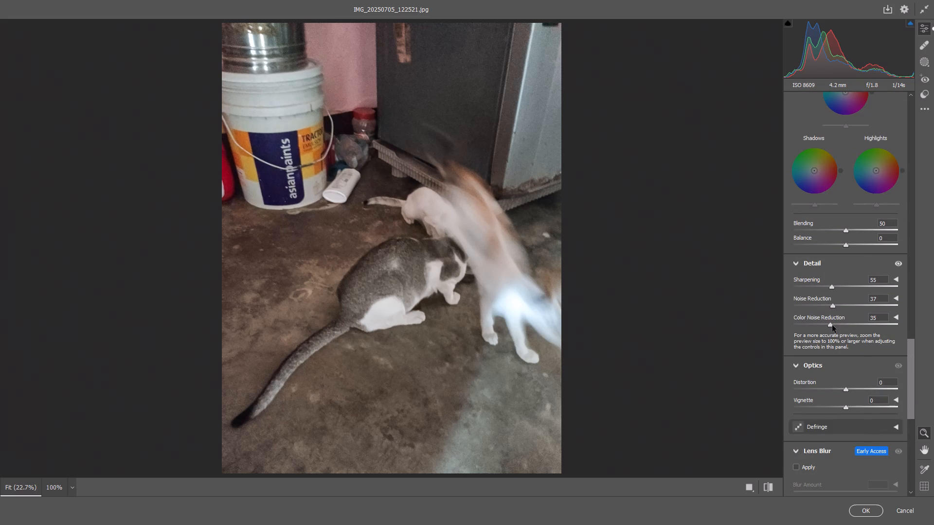
click(856, 513)
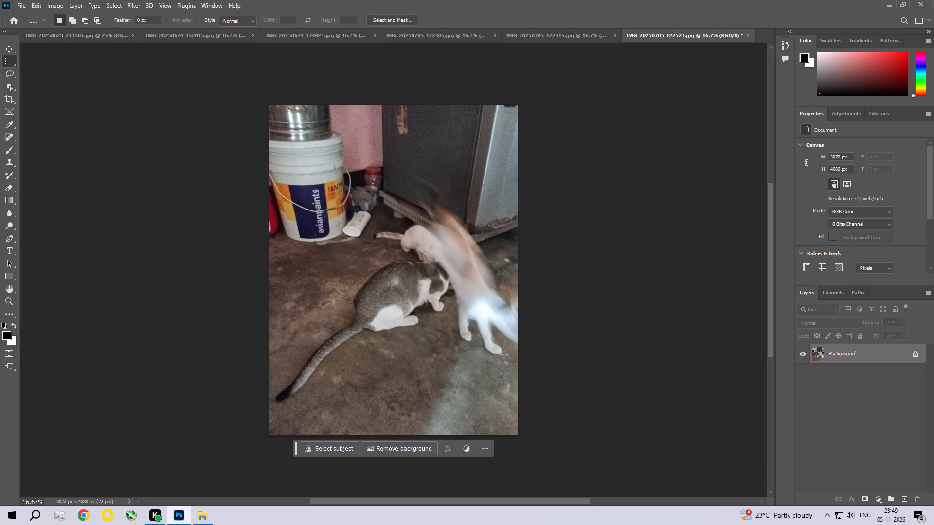
Apply a Photo Filter adjustment to the cat photo, keeping the filter's offered settings.
click(57, 4)
click(58, 30)
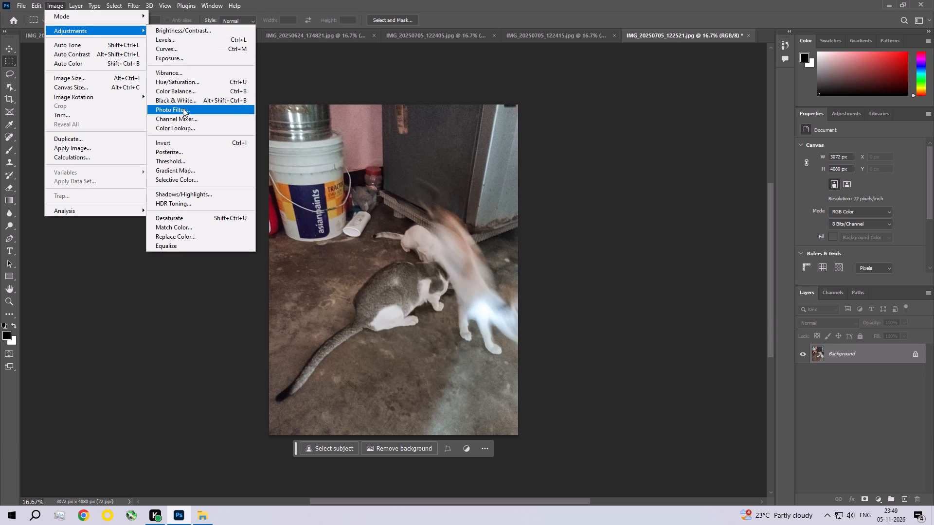
click(183, 108)
click(722, 107)
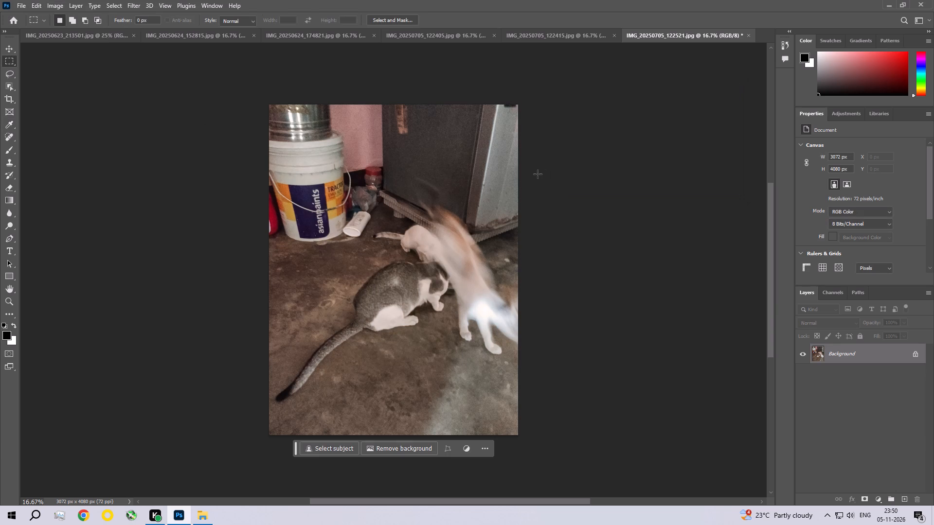
Save IMG_20250705_122521 over its original as a maximum-quality (12) JPEG, check it up close and close the photo.
key(ctrl+s)
click(522, 126)
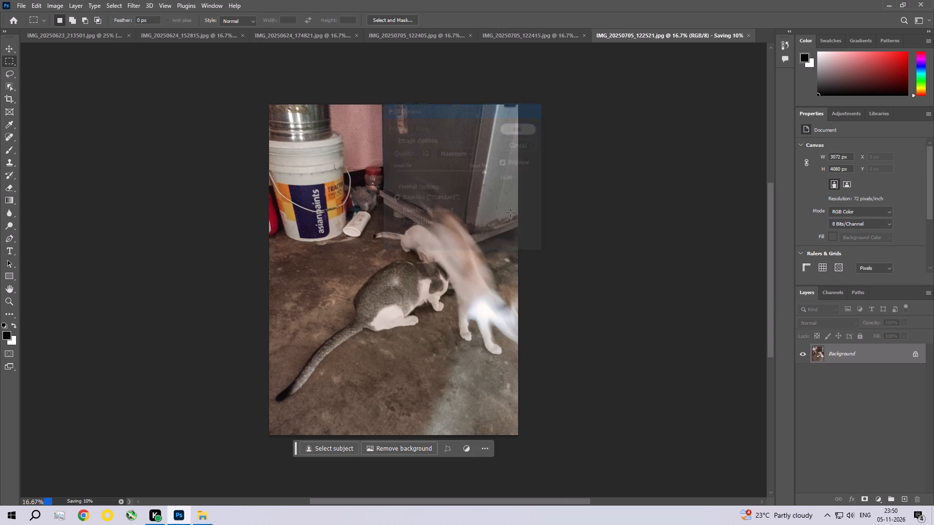
key(ctrl+space)
key(ctrl+space)
key(ctrl+space)
key(ctrl+space)
key(ctrl+space)
key(ctrl+space)
key(ctrl+space)
key(ctrl+space)
key(ctrl+space)
key(ctrl+space)
key(ctrl+space)
key(ctrl+space)
key(ctrl+space)
ctrl+double_click(418, 216)
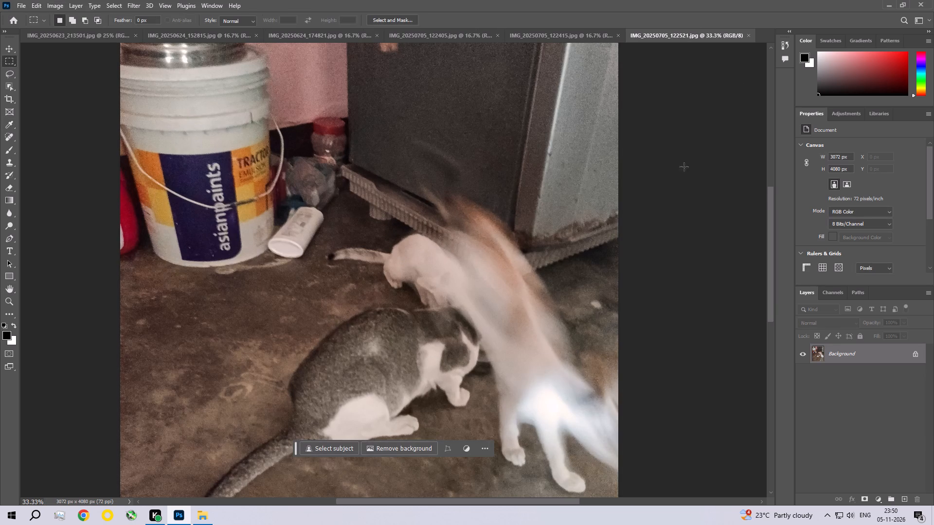
click(749, 36)
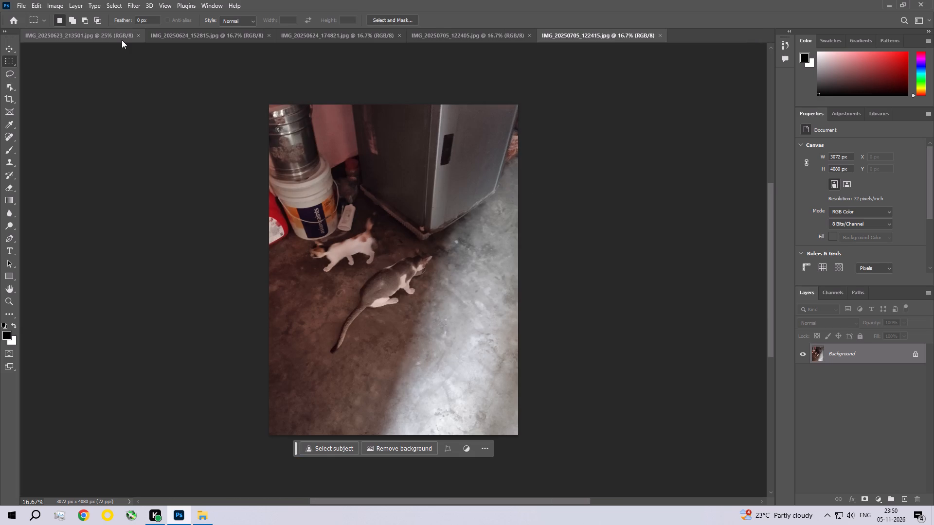
In Camera Raw for IMG_20250705_122415, set Contrast +18, Highlights -15, Shadows +22, Whites -15 and Blacks +12.
click(132, 2)
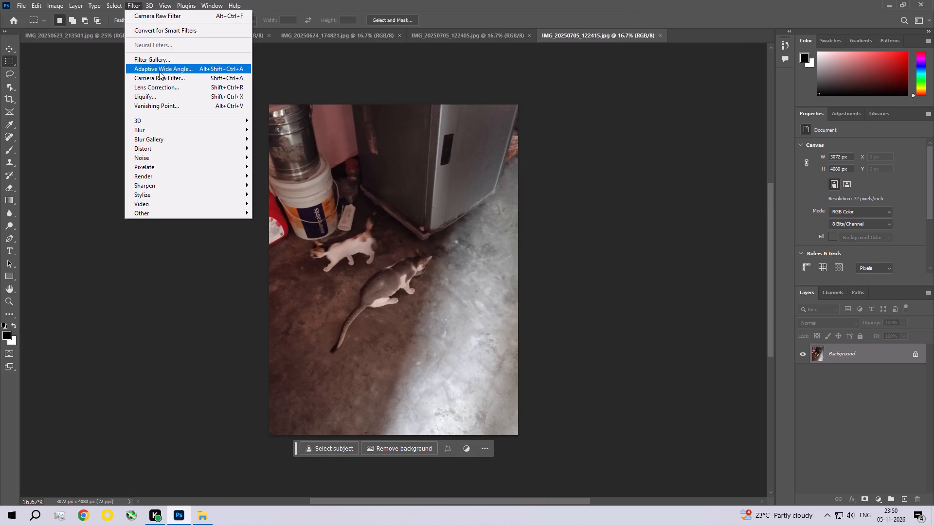
click(159, 79)
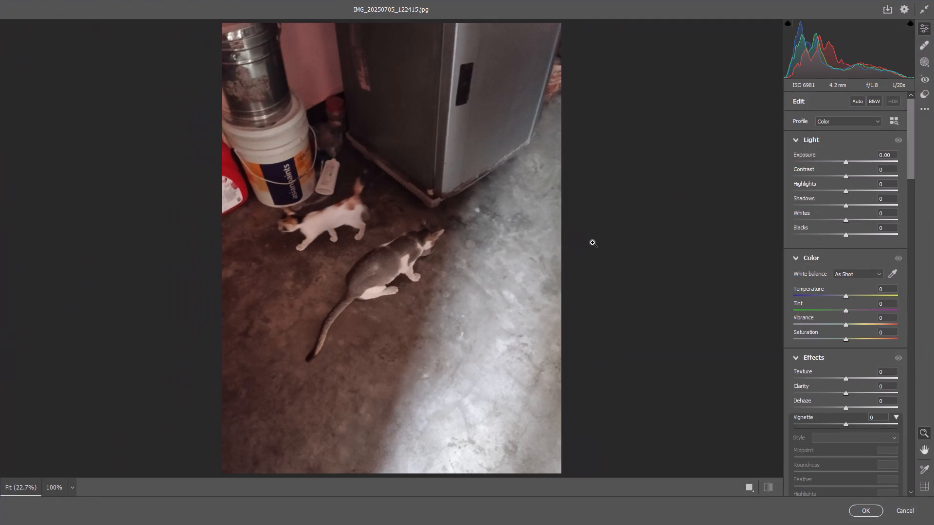
drag(850, 174, 852, 176)
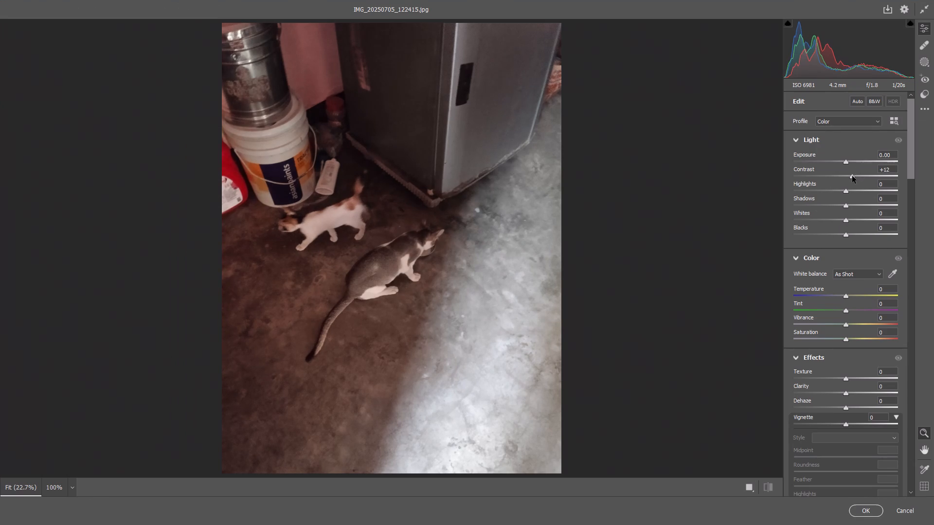
drag(852, 176, 855, 177)
drag(847, 192, 839, 191)
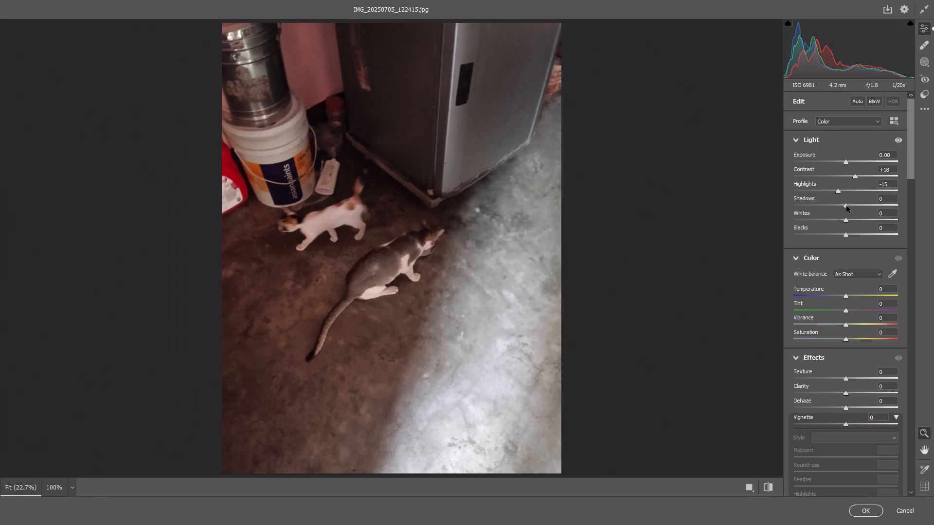
drag(847, 206, 859, 210)
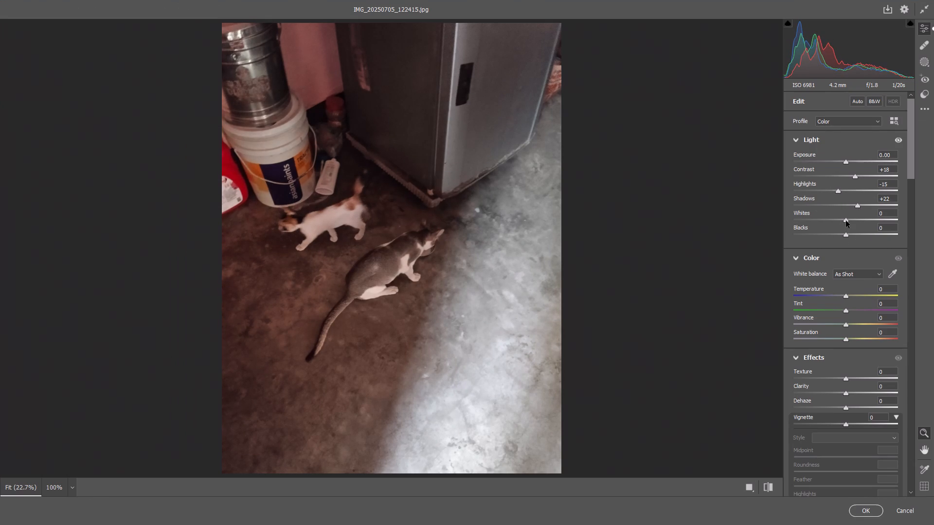
drag(846, 221, 838, 218)
drag(846, 234, 852, 237)
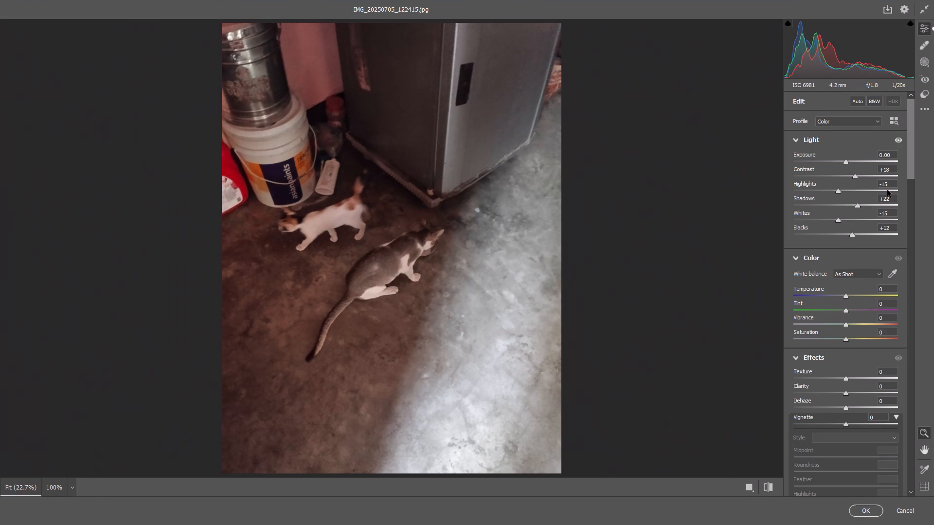
Set the photo's effects to Texture +12, Clarity +13 and Dehaze -8.
drag(911, 154, 910, 187)
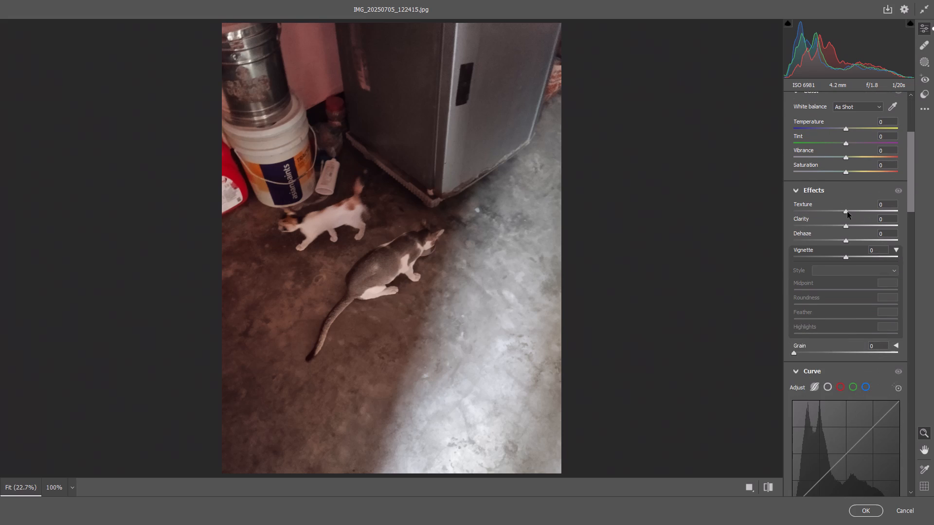
drag(844, 210, 851, 212)
drag(846, 226, 847, 226)
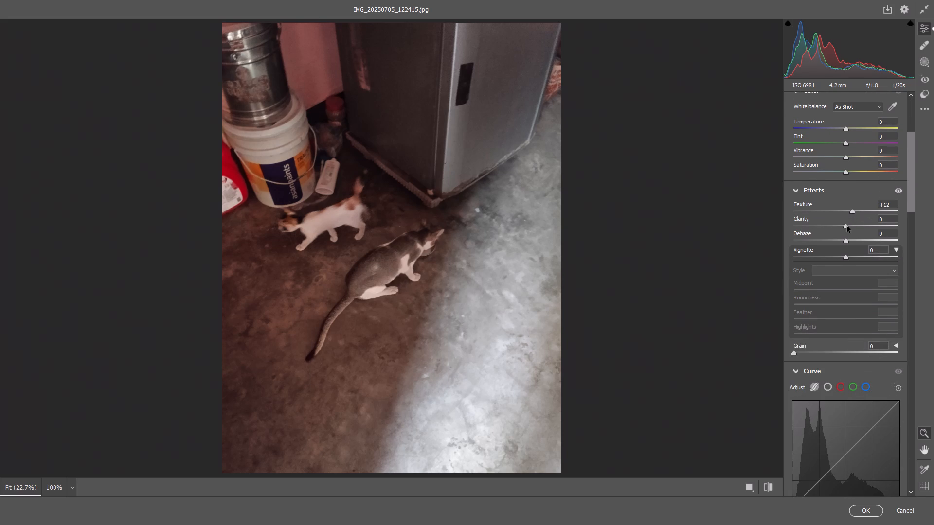
drag(847, 226, 853, 228)
drag(845, 242, 855, 246)
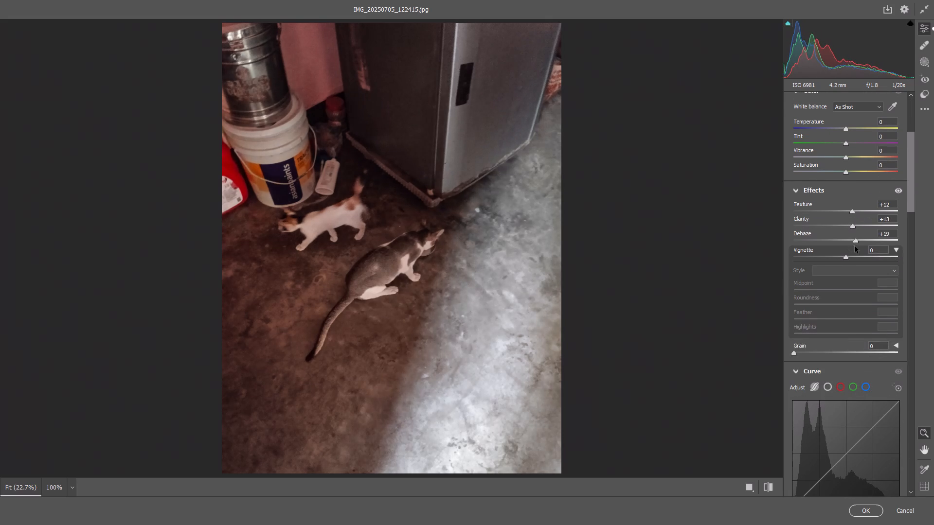
drag(855, 246, 841, 243)
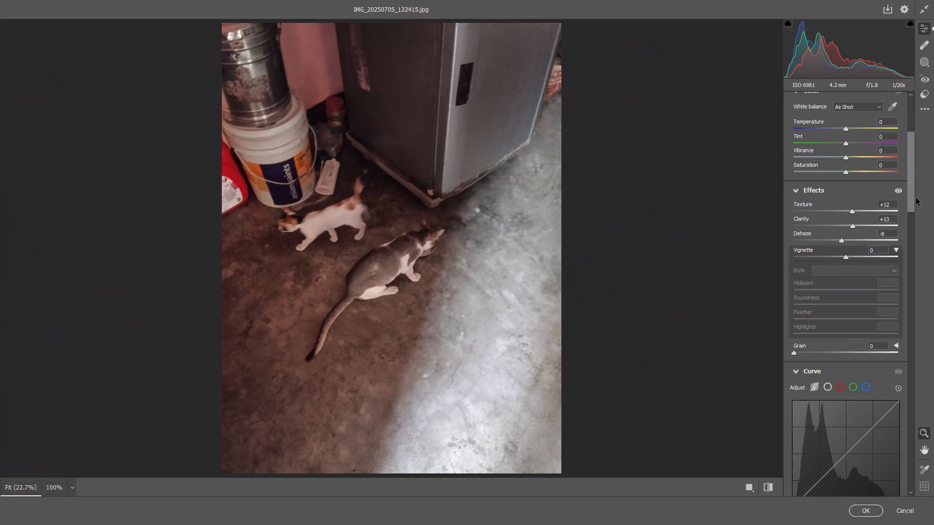
Shape the parametric tone curve with Highlights -17, Lights +17, Darks -12 and Shadows +13.
drag(911, 184, 915, 241)
drag(846, 248, 837, 244)
drag(847, 262, 856, 268)
drag(845, 280, 839, 277)
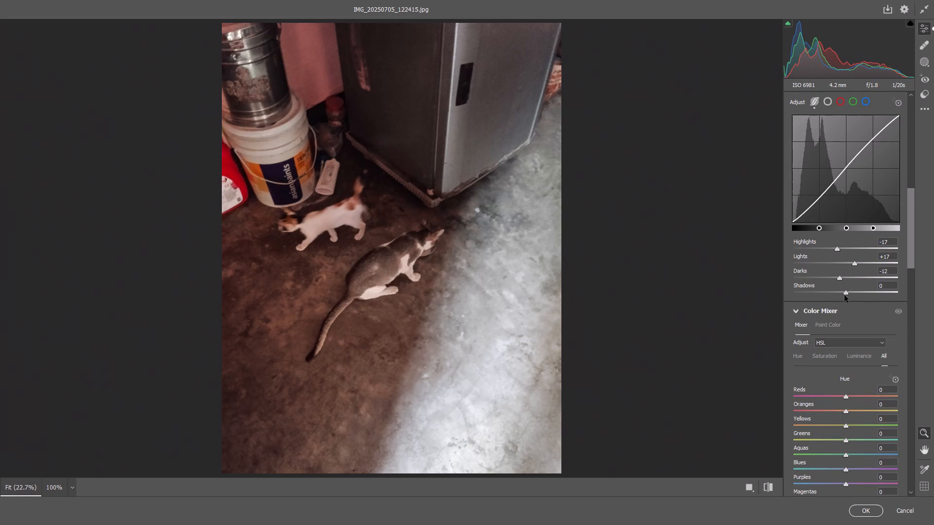
drag(847, 293, 854, 296)
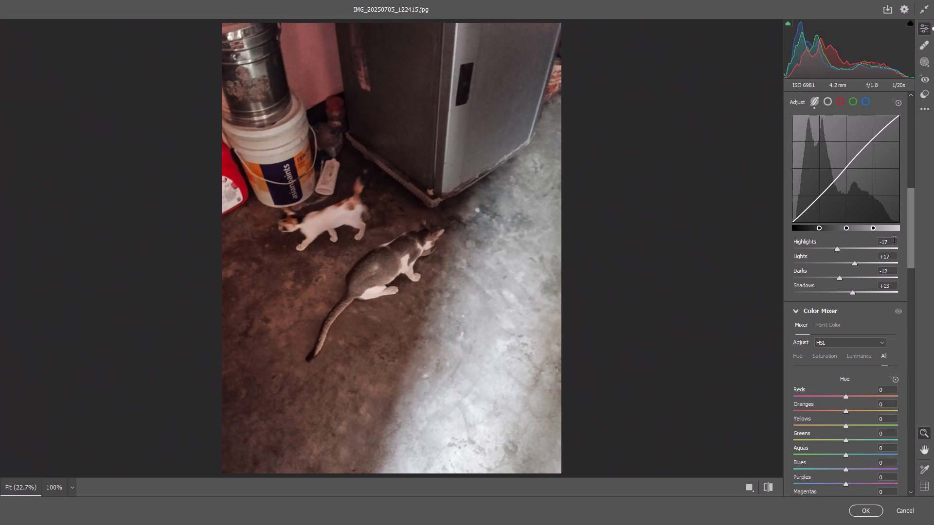
Set Sharpening to 25, add slight noise and colour noise reduction, and apply the Camera Raw edits to IMG_20250705_122415.
drag(913, 232, 916, 361)
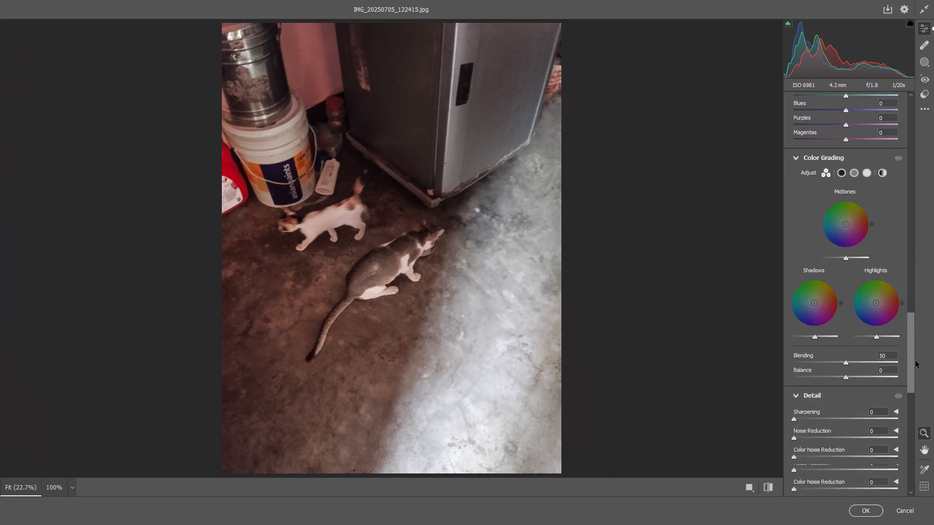
drag(916, 361, 912, 385)
drag(797, 279, 803, 279)
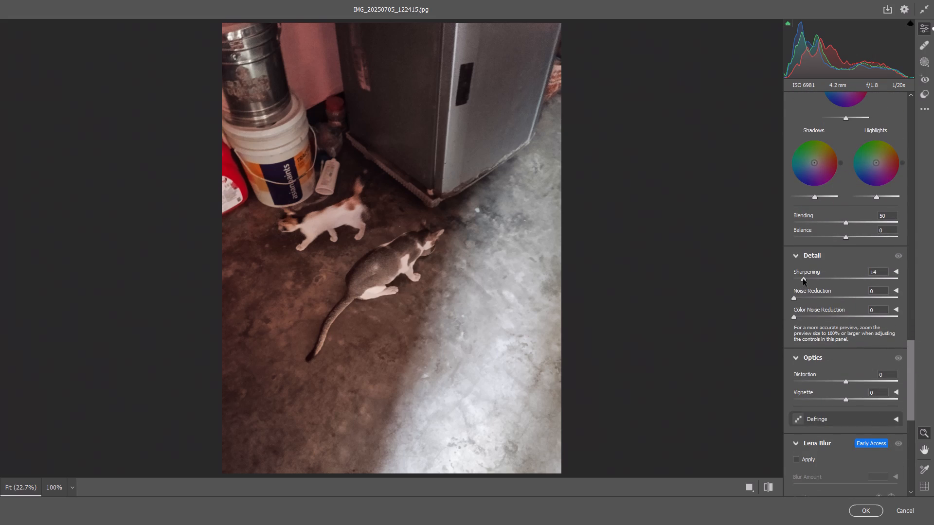
drag(803, 279, 810, 282)
click(807, 301)
click(807, 301)
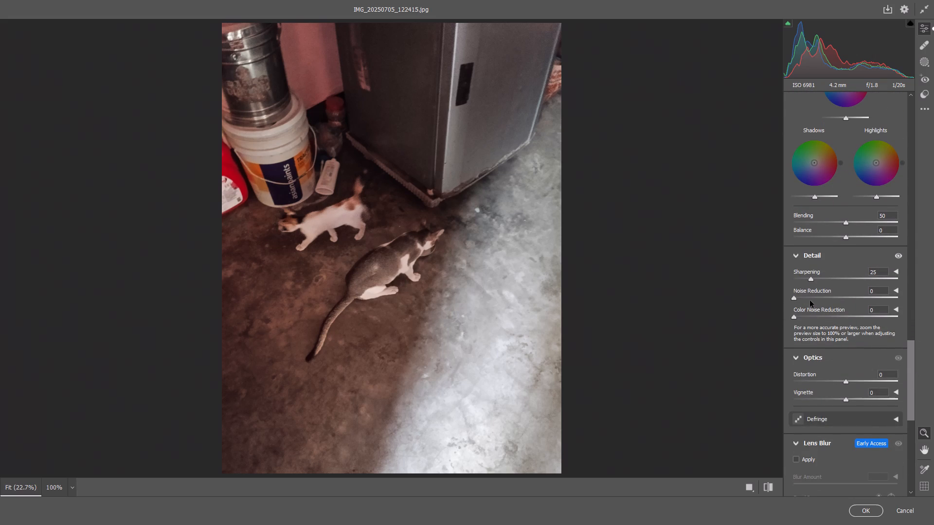
click(808, 297)
drag(809, 315, 814, 316)
drag(911, 364, 913, 419)
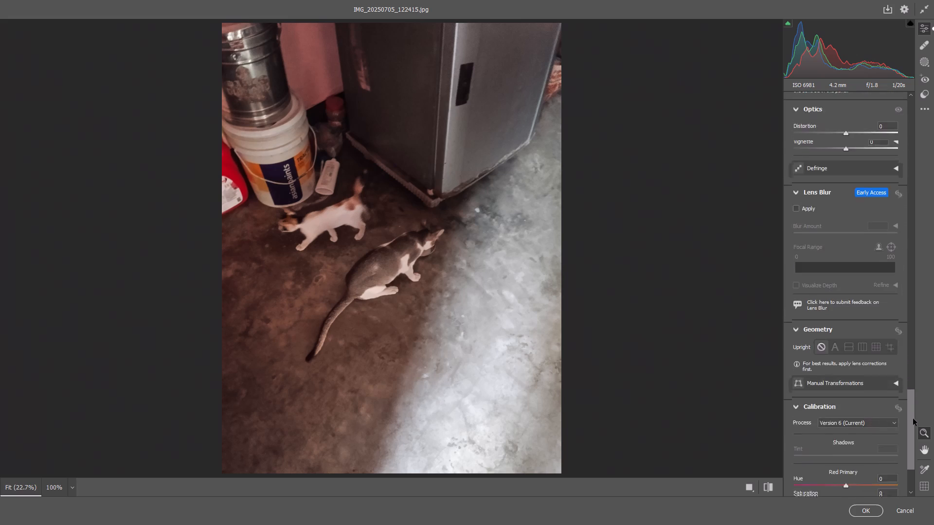
drag(913, 419, 913, 444)
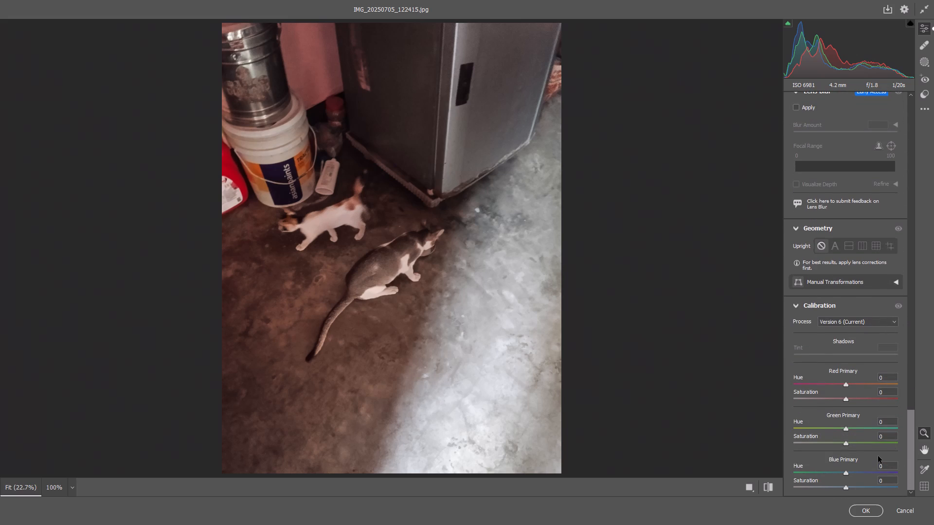
click(863, 507)
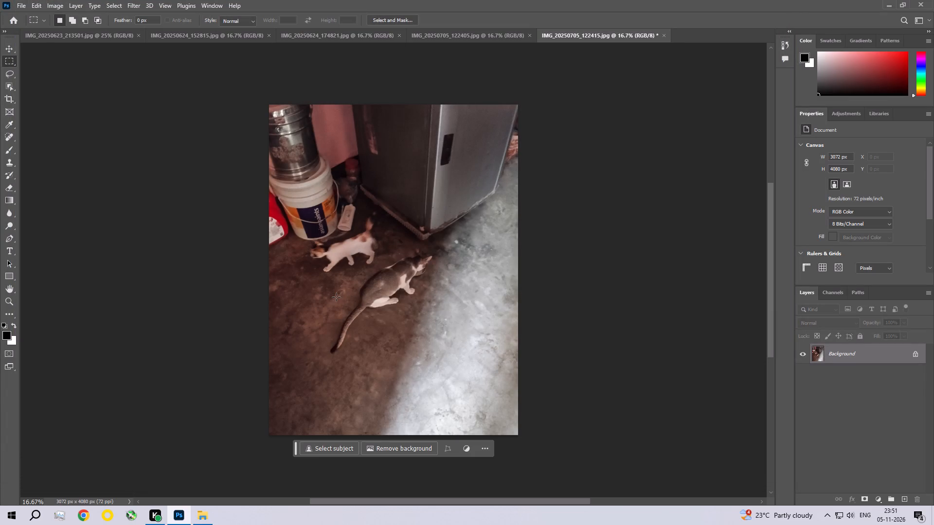
Apply a midtone Color Balance with Magenta–Green -2 and Yellow–Blue +11, shifting Cyan–Red slightly towards cyan.
click(66, 0)
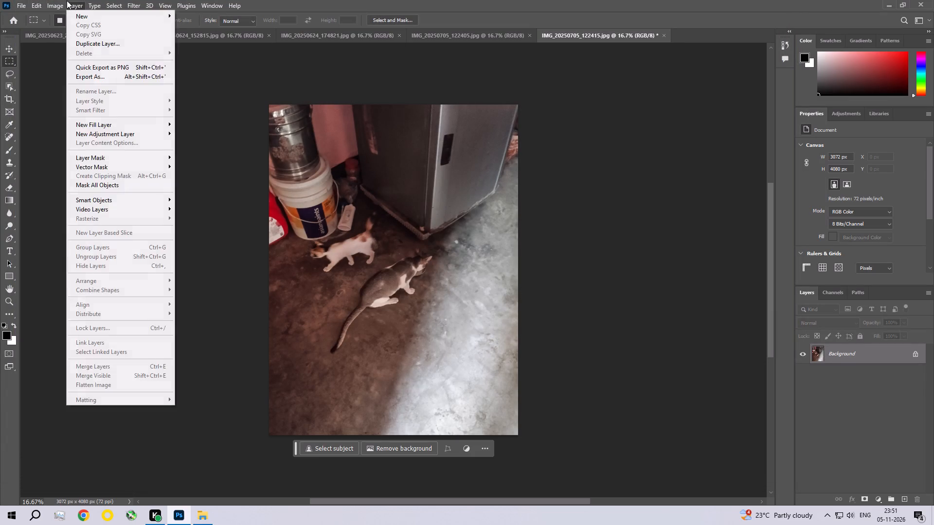
click(66, 28)
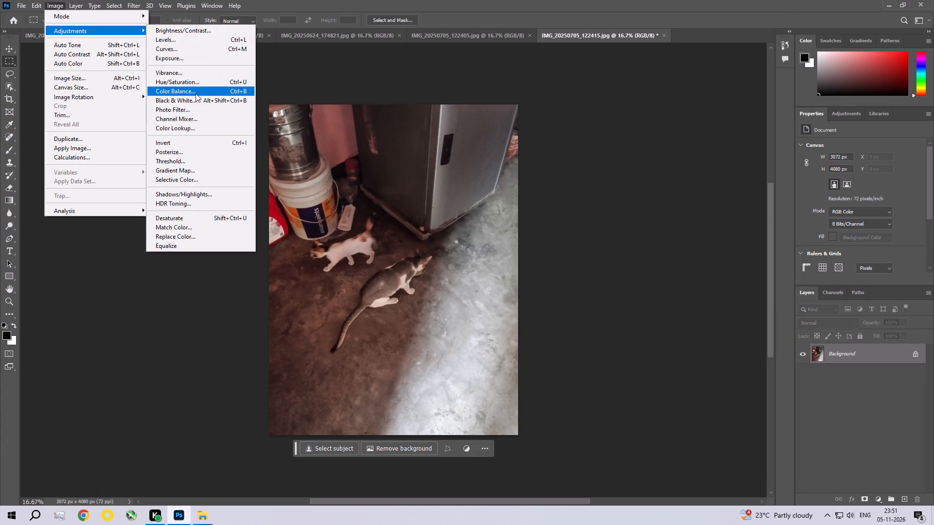
click(196, 93)
drag(712, 160, 718, 164)
click(712, 147)
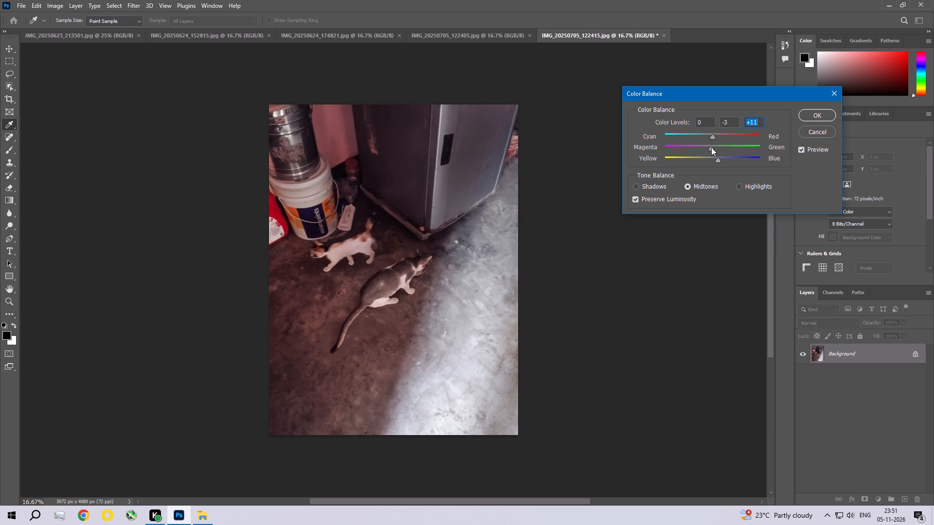
drag(713, 135, 712, 135)
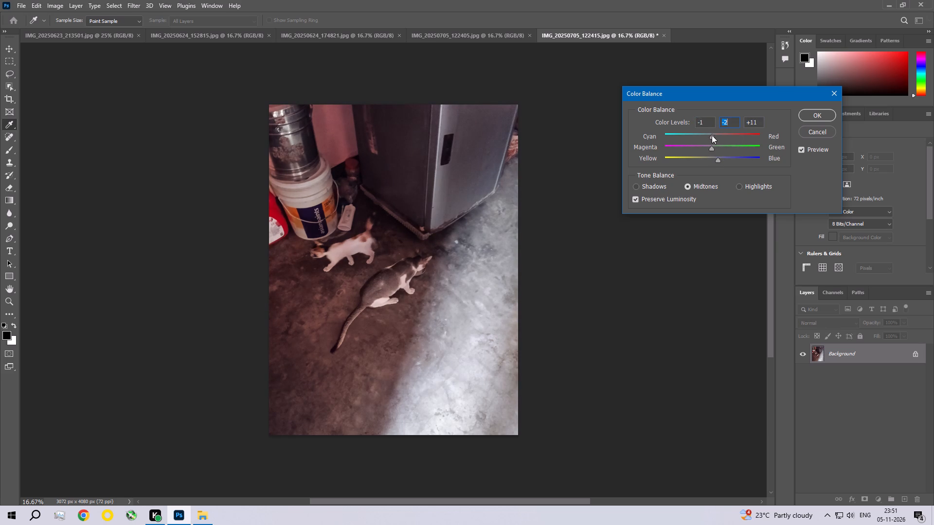
drag(712, 135, 707, 133)
click(811, 109)
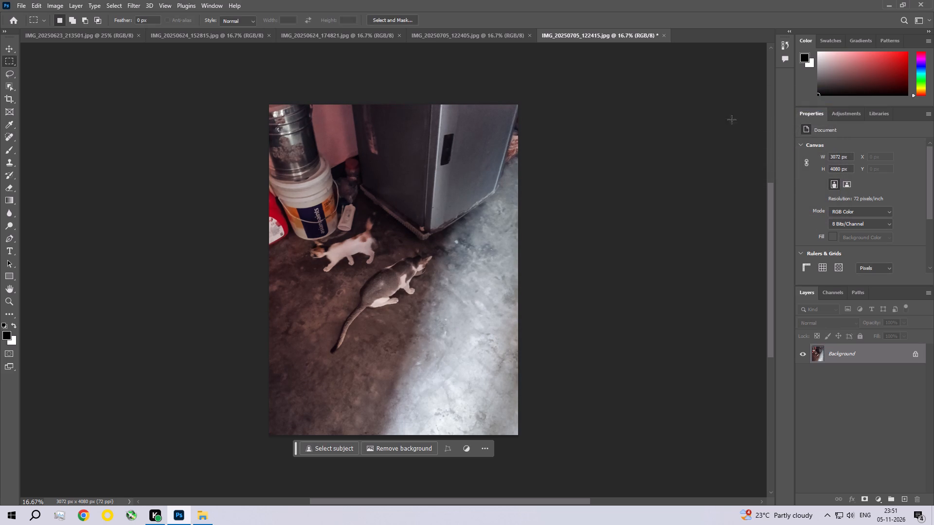
Apply an Exposure adjustment to the photo with Offset 0.0050, leaving Exposure at 0.
click(59, 0)
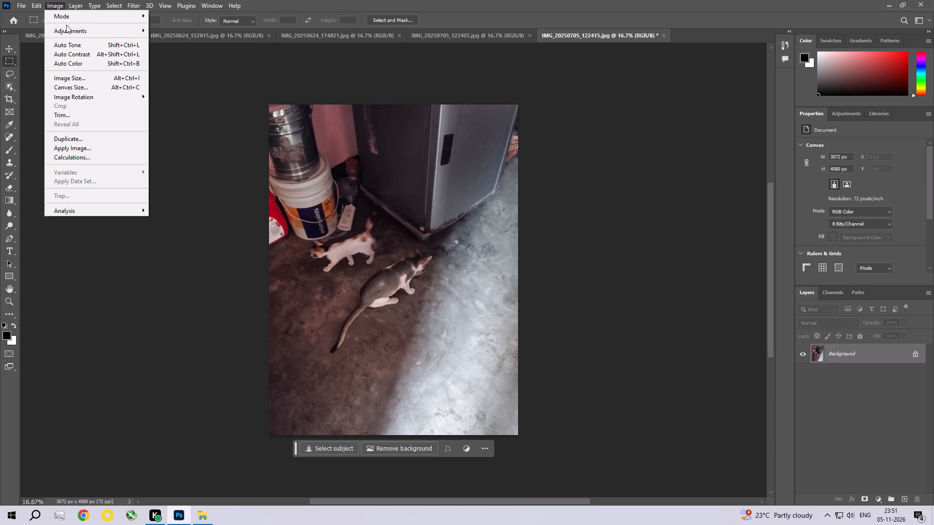
click(68, 29)
click(199, 55)
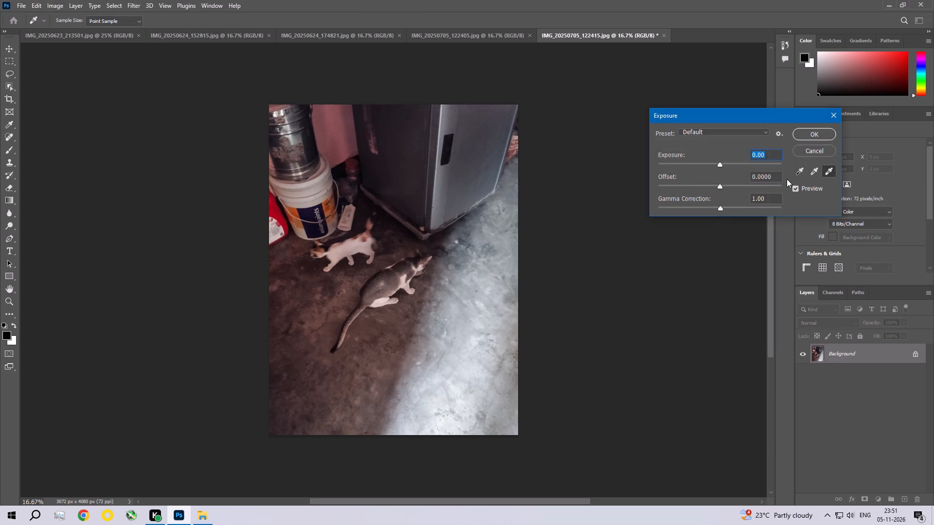
click(781, 174)
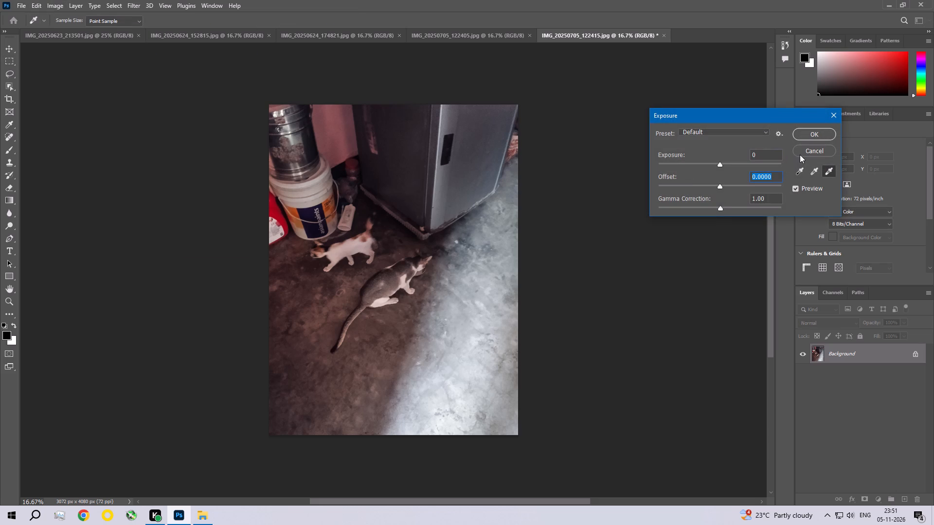
key(Right)
key(BackSpace)
key(BackSpace)
text(50)
key(Return)
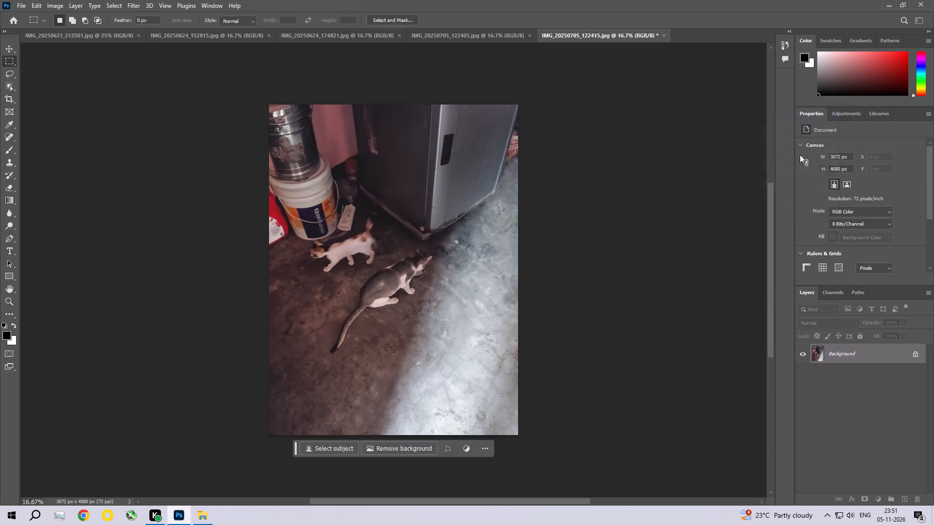
Save IMG_20250705_122415 over its original and close the photo.
key(ctrl+s)
key(Return)
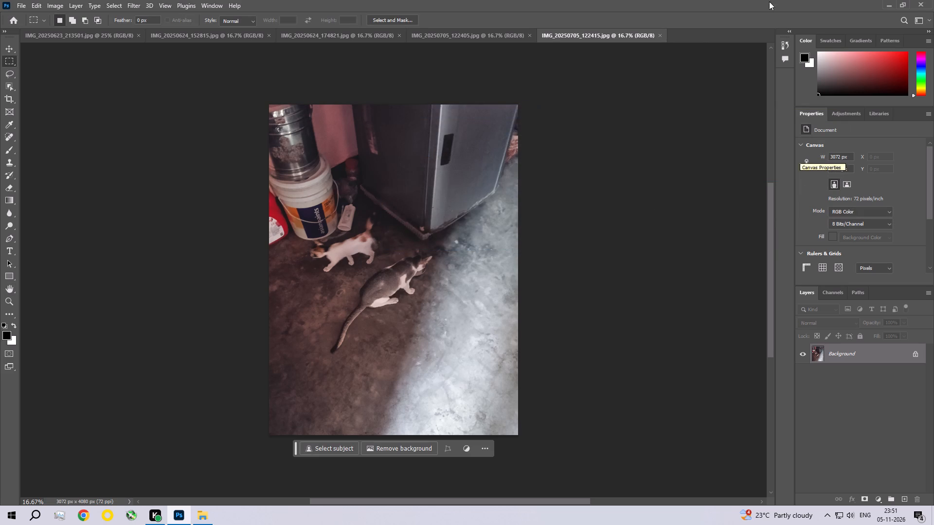
click(660, 36)
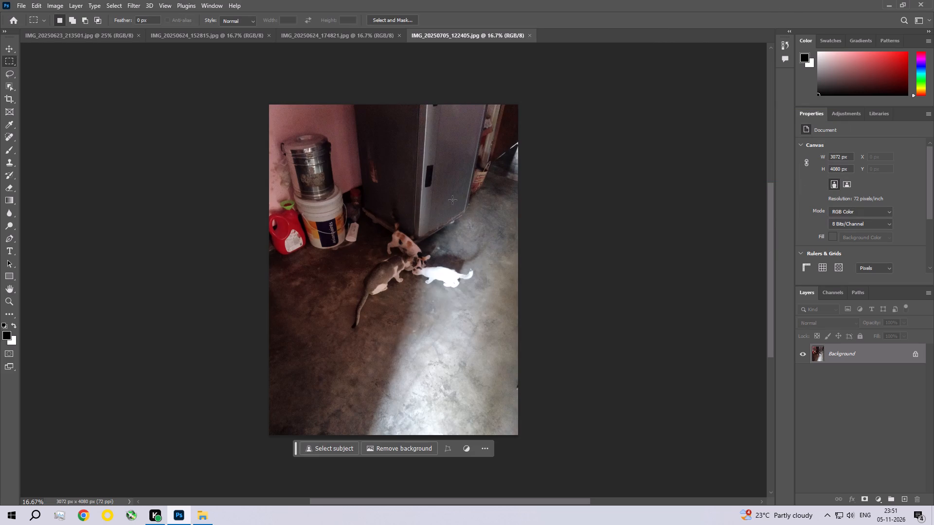
Examine the three cats in IMG_20250705_122405 up close, and return to the whole photo.
key(ctrl+space)
key(ctrl+space)
key(ctrl+space)
key(ctrl+space)
key(ctrl+space)
key(ctrl+space)
key(ctrl+space)
key(ctrl+space)
key(ctrl+space)
key(ctrl+space)
key(ctrl+space)
key(ctrl+space)
key(ctrl+space)
key(ctrl+space)
key(ctrl+space)
key(ctrl+space)
key(ctrl+space)
key(ctrl+space)
key(ctrl+space)
key(ctrl+space)
ctrl+triple_click(415, 246)
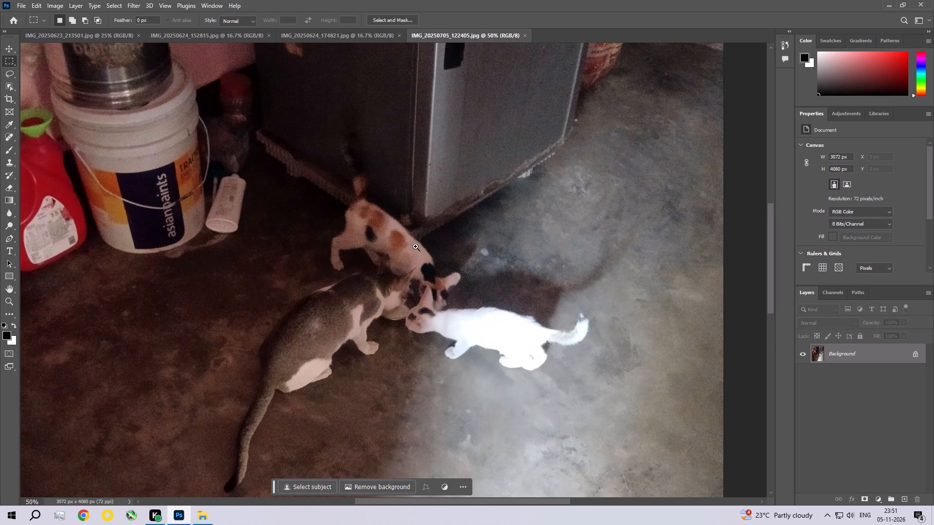
drag(422, 286, 422, 249)
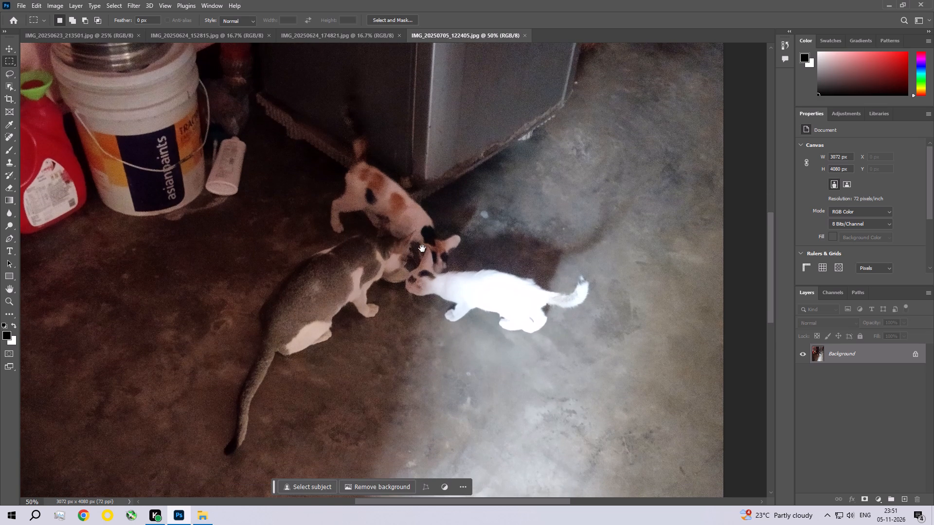
key(ctrl+0)
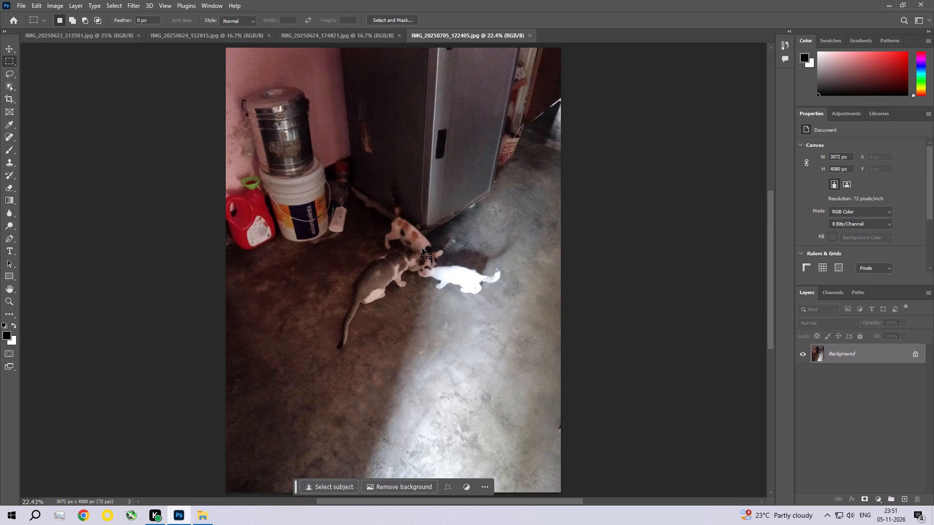
In Camera Raw for IMG_20250705_122405, set Contrast +21, Highlights -19, Shadows +22, Whites -17 and Blacks +15.
click(129, 2)
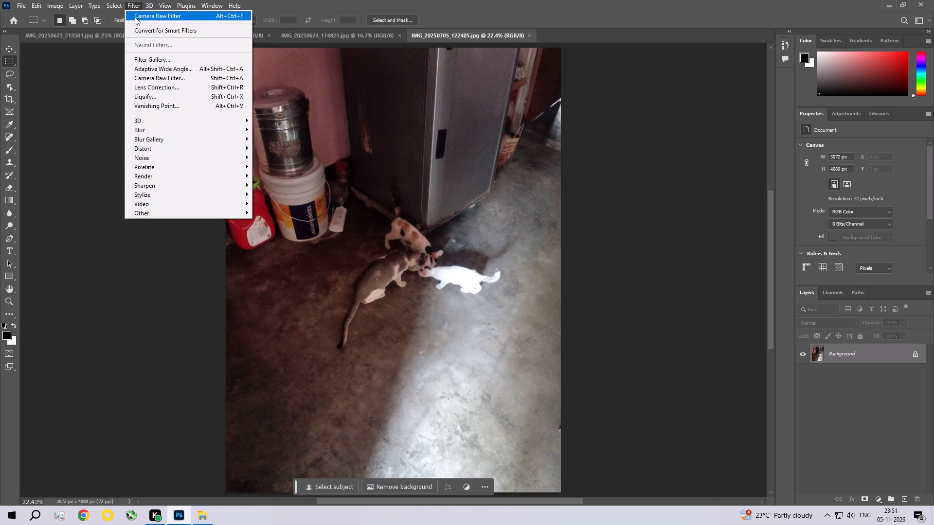
click(165, 78)
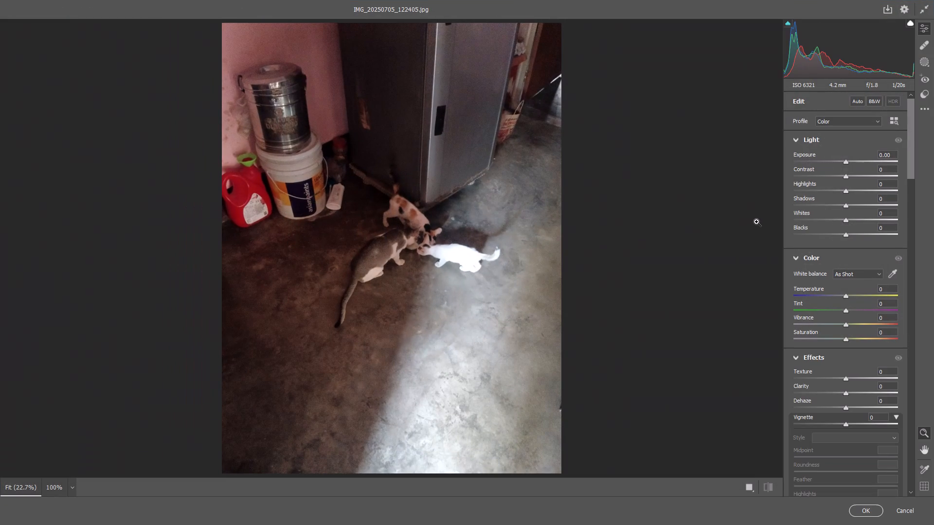
drag(846, 175, 847, 175)
drag(847, 175, 858, 178)
drag(847, 191, 837, 193)
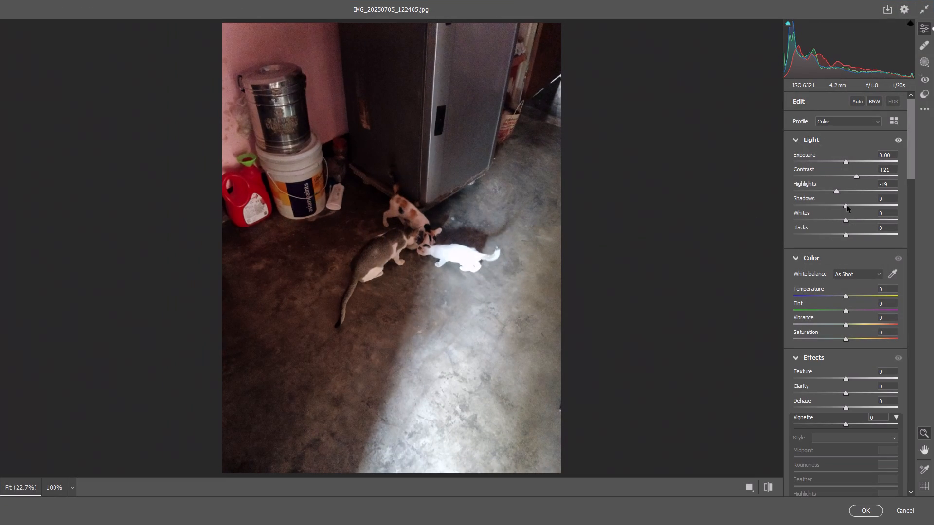
drag(847, 206, 859, 208)
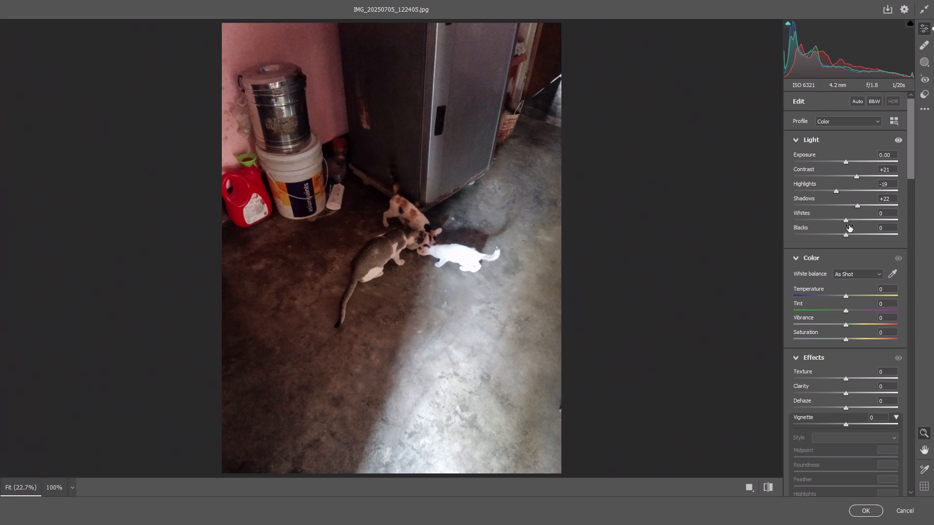
drag(846, 222, 837, 221)
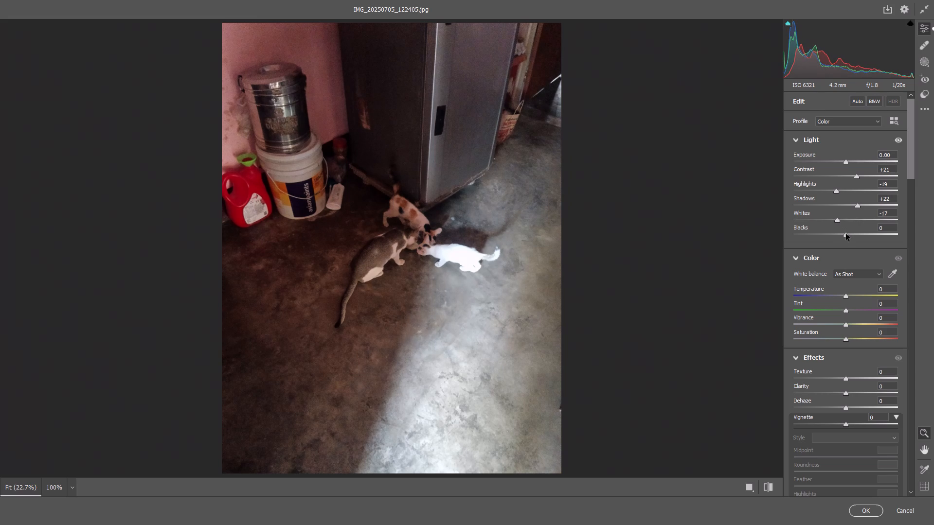
drag(846, 234, 854, 234)
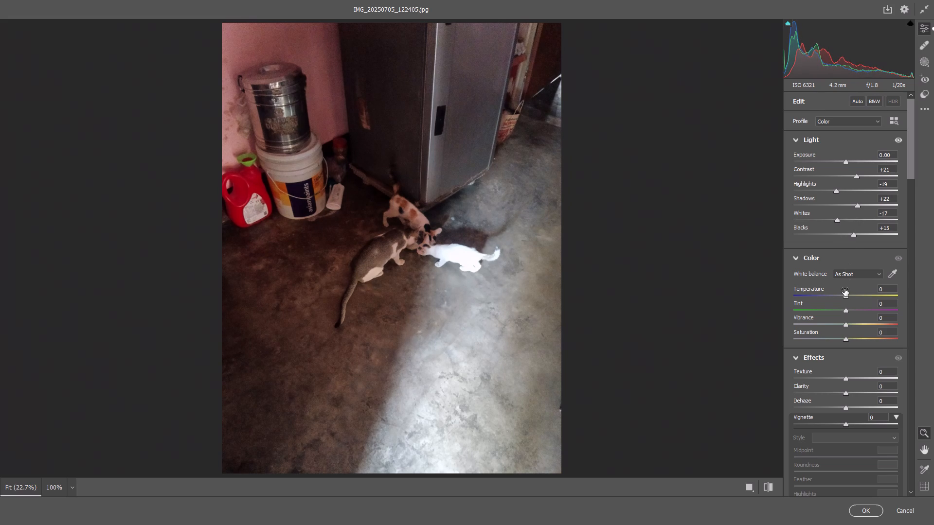
Set the photo's effects to Texture +9, Clarity +7 and Dehaze +13.
drag(911, 168, 909, 188)
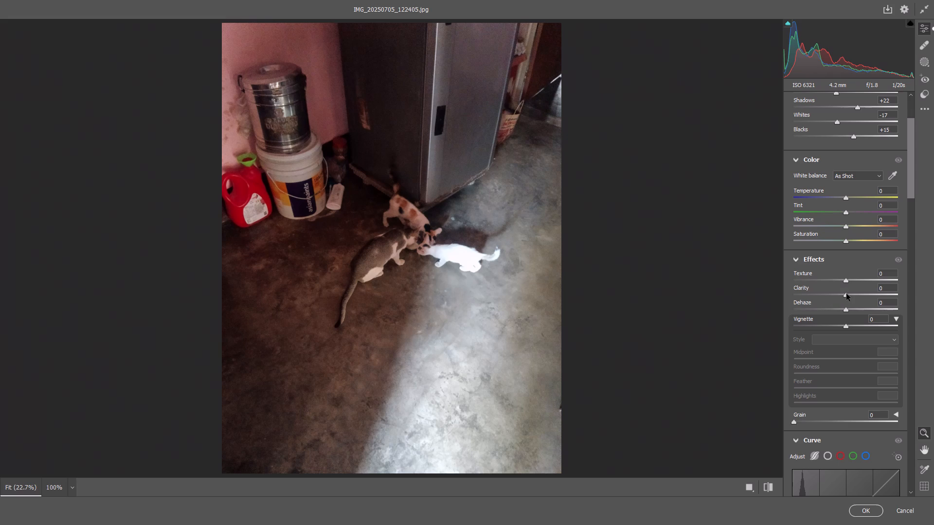
click(846, 294)
drag(845, 281, 850, 280)
drag(845, 310, 852, 309)
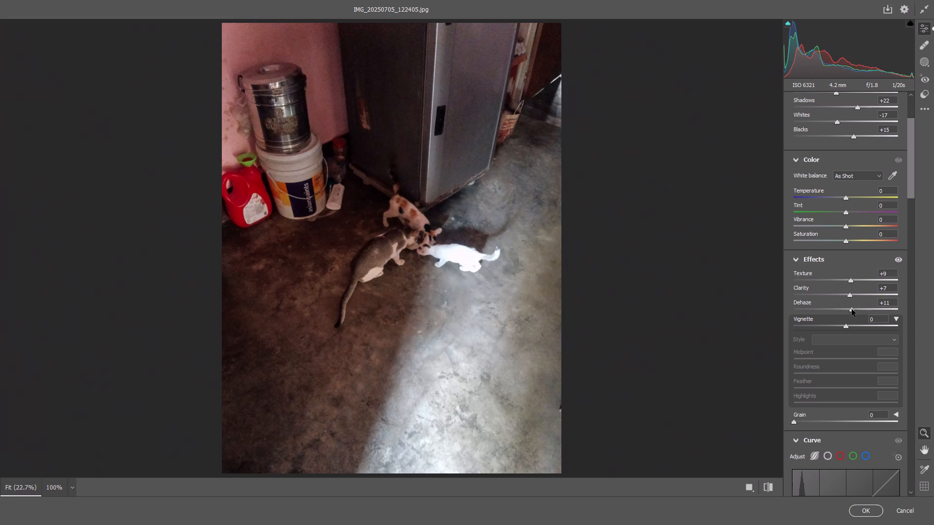
drag(852, 309, 852, 309)
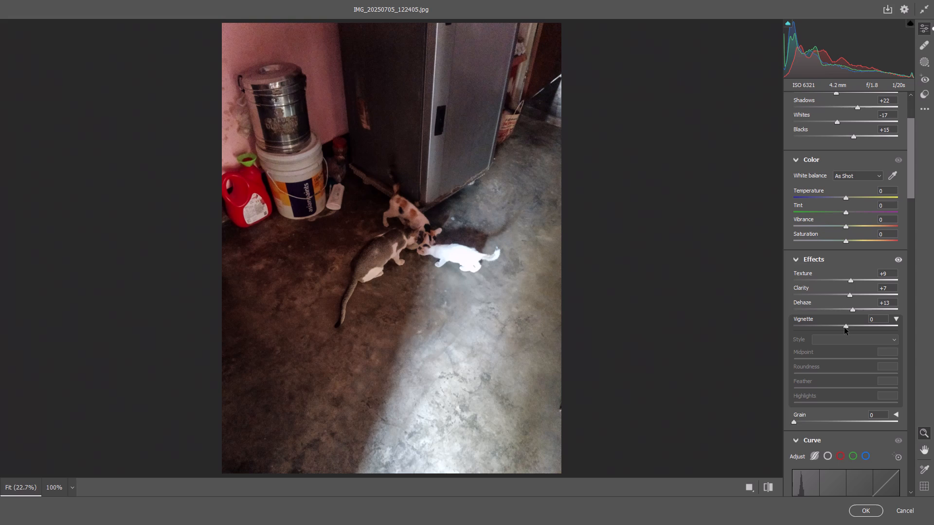
Adjust the parametric tone curve of IMG_20250705_122405 to Highlights -19 and Lights -25.
drag(912, 173, 910, 191)
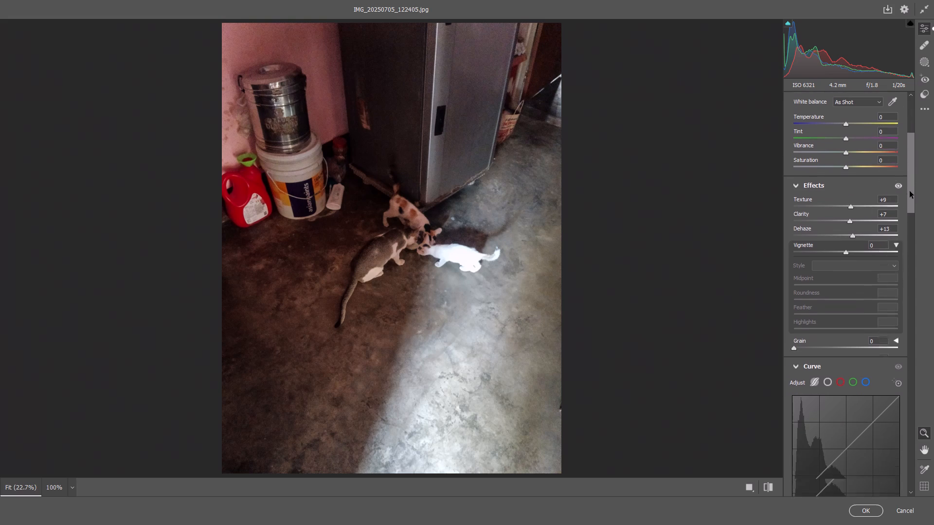
drag(910, 191, 905, 242)
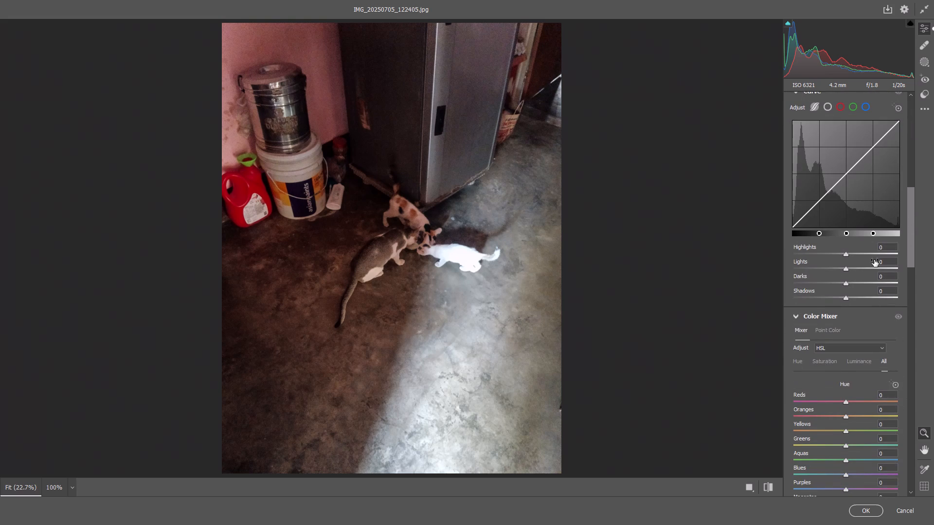
drag(844, 254, 835, 255)
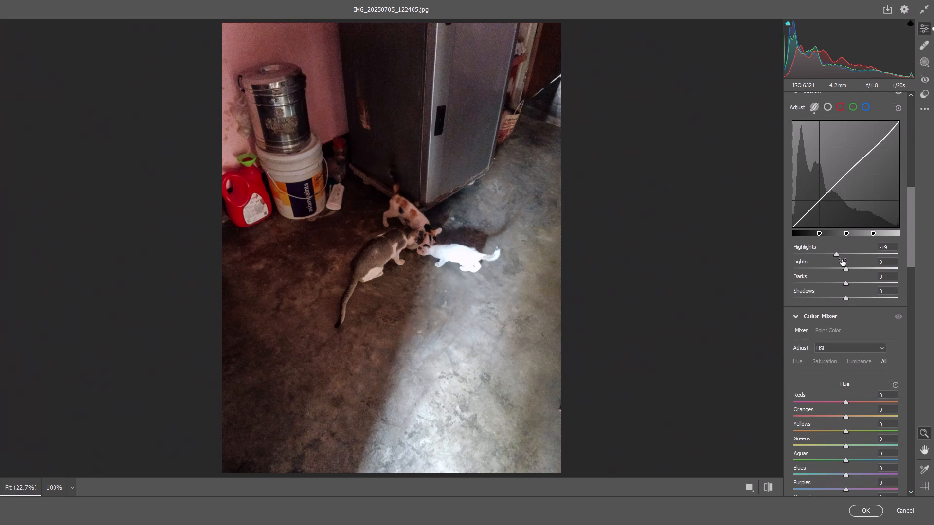
drag(846, 270, 837, 268)
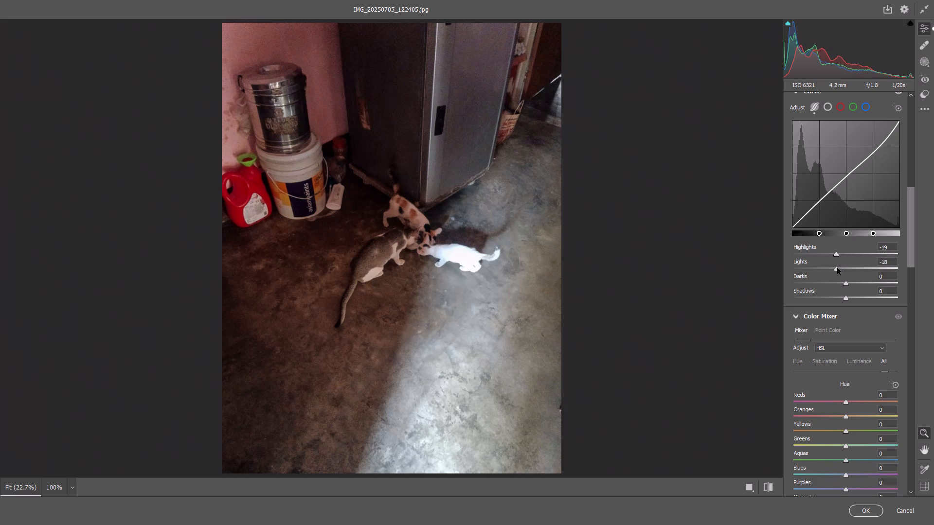
drag(837, 268, 833, 267)
Set the photo's detail values to Sharpening 43, Noise Reduction 31 and Color Noise Reduction 32.
drag(912, 225, 911, 233)
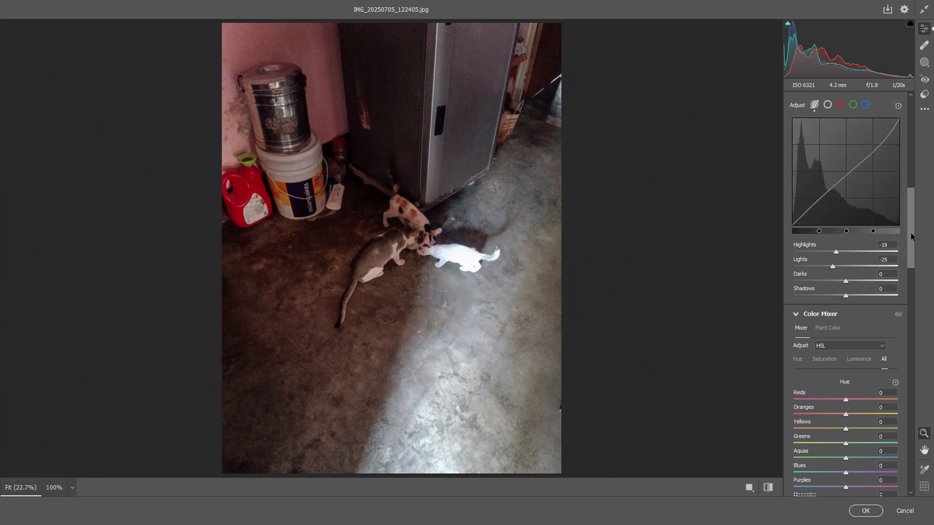
drag(911, 233, 911, 356)
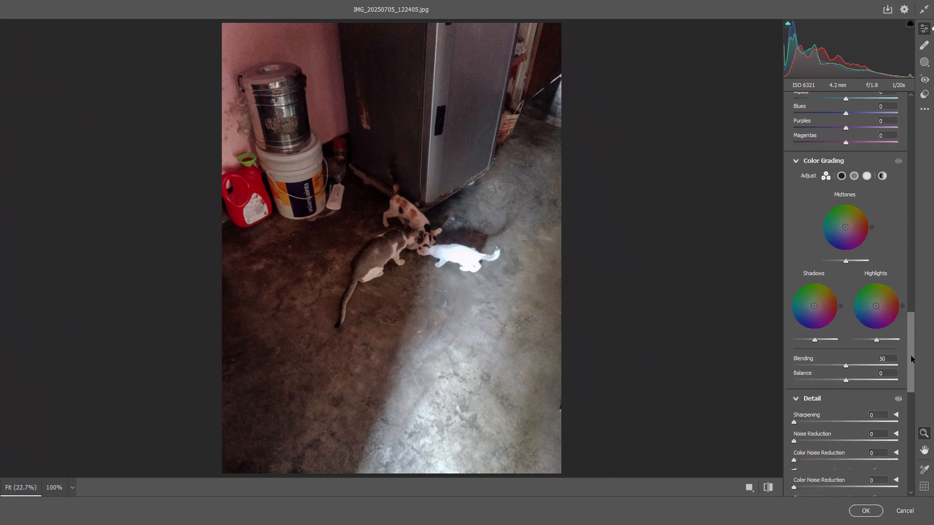
drag(911, 356, 916, 408)
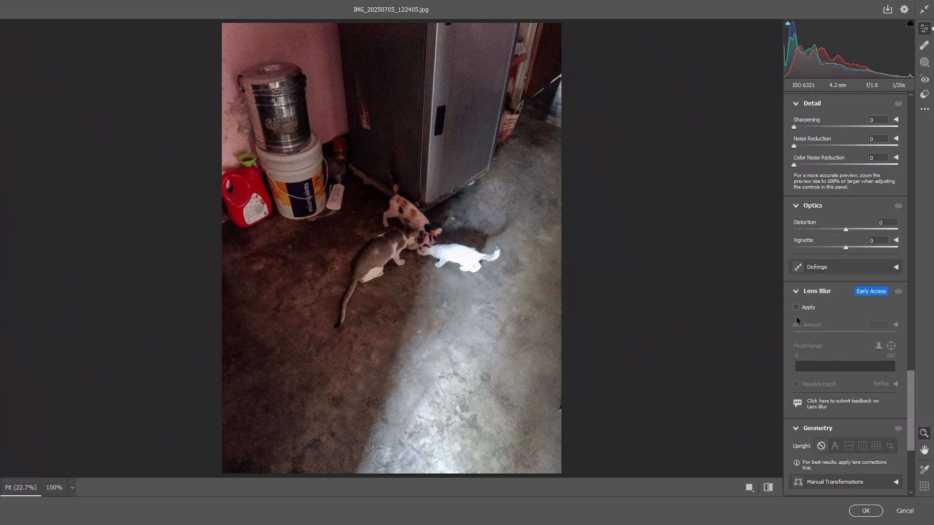
drag(808, 164, 816, 165)
drag(816, 165, 825, 165)
drag(822, 147, 826, 146)
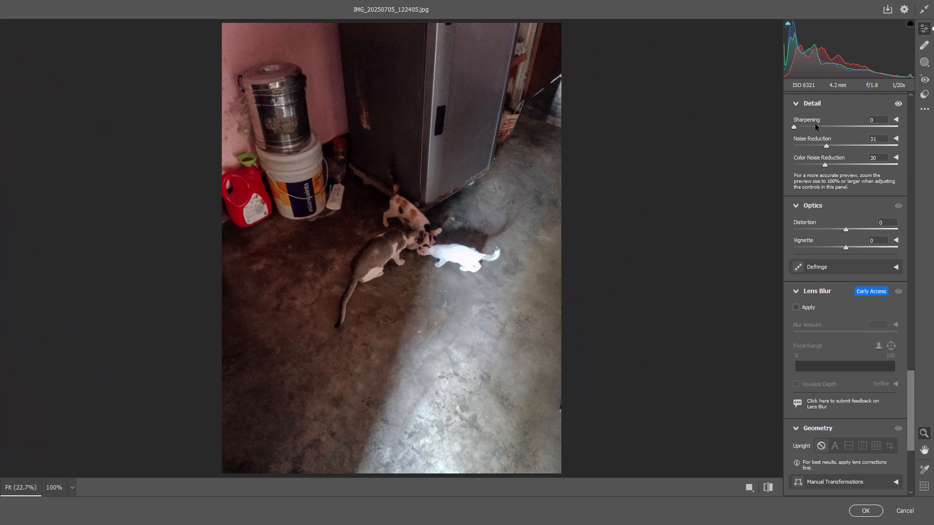
drag(816, 124, 824, 129)
click(826, 166)
Raise saturation by sampling the floor, the cat's fur and the bucket label: Reds +32, Oranges +53, Blues +1, Purples +39.
drag(909, 398, 924, 317)
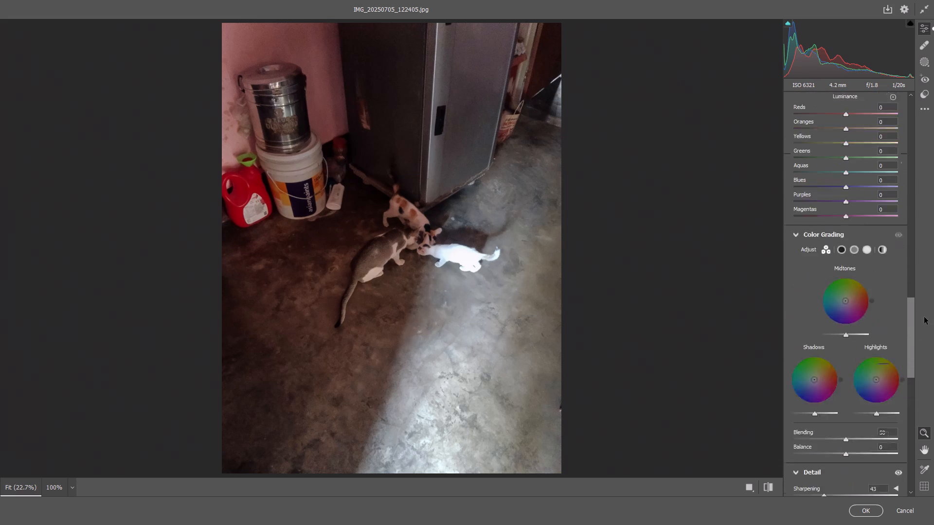
drag(924, 317, 904, 274)
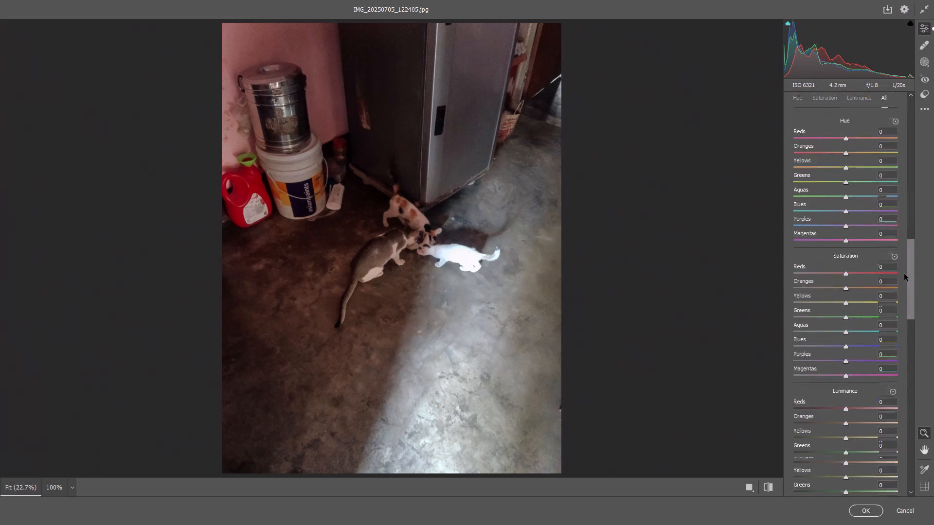
drag(904, 274, 906, 291)
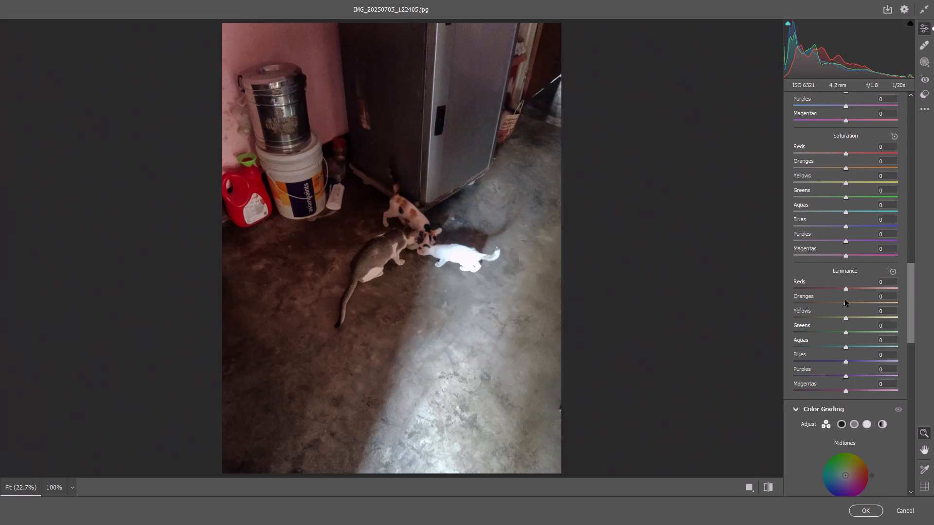
click(895, 137)
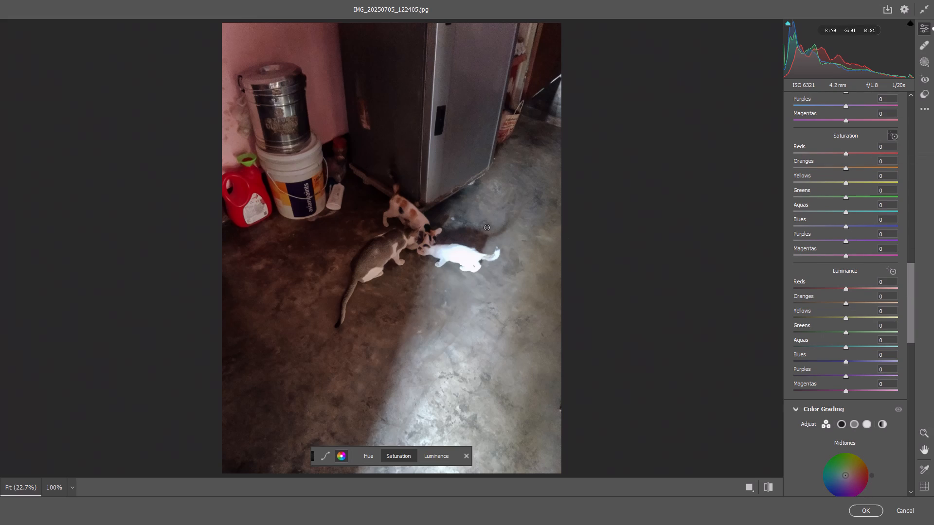
drag(449, 154, 467, 163)
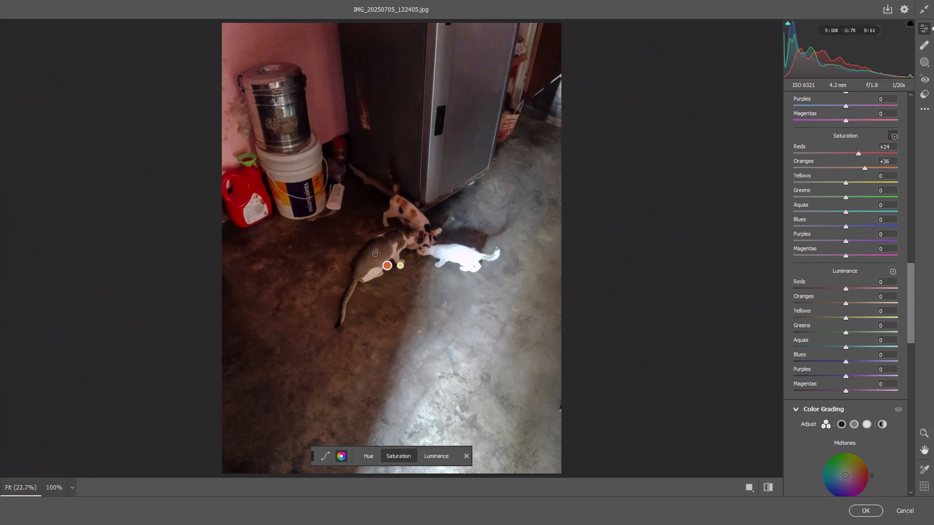
drag(414, 213, 421, 217)
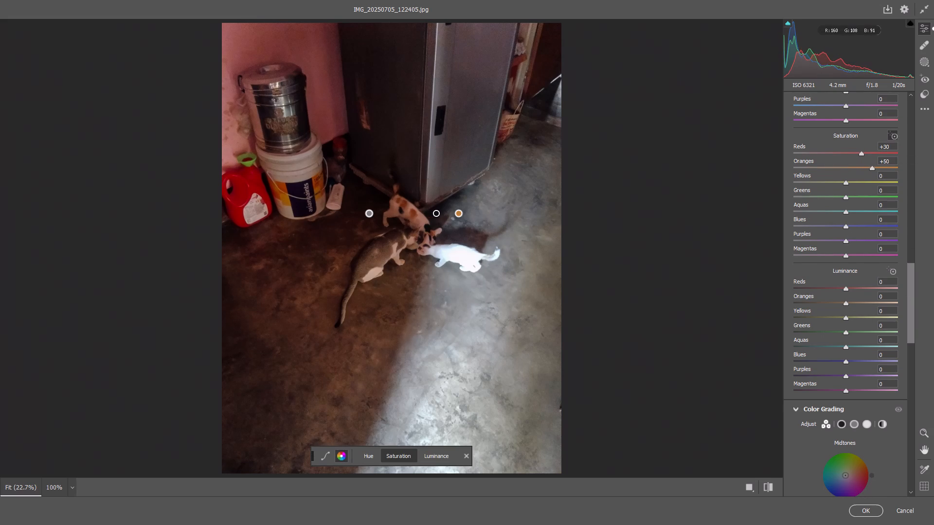
drag(421, 217, 422, 218)
drag(299, 207, 300, 208)
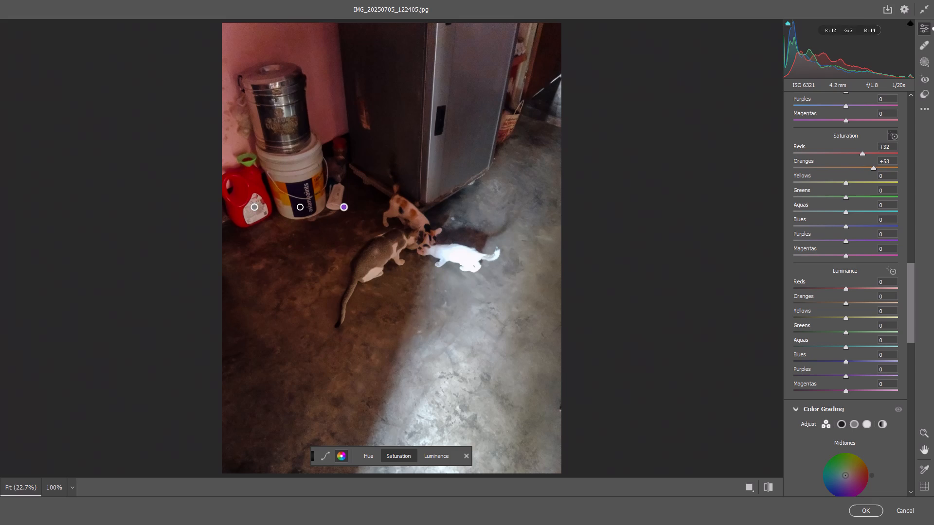
drag(300, 208, 318, 210)
Rebalance saturation by sampling the red can and pink wall, ending near Reds +15 and Oranges +40, and apply the Camera Raw edits.
drag(238, 191, 251, 194)
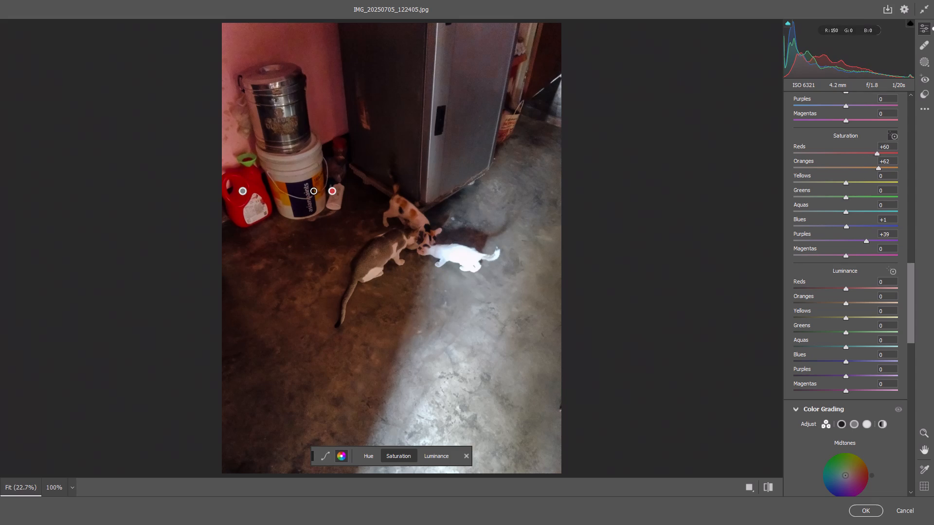
drag(251, 194, 252, 194)
drag(326, 98, 334, 103)
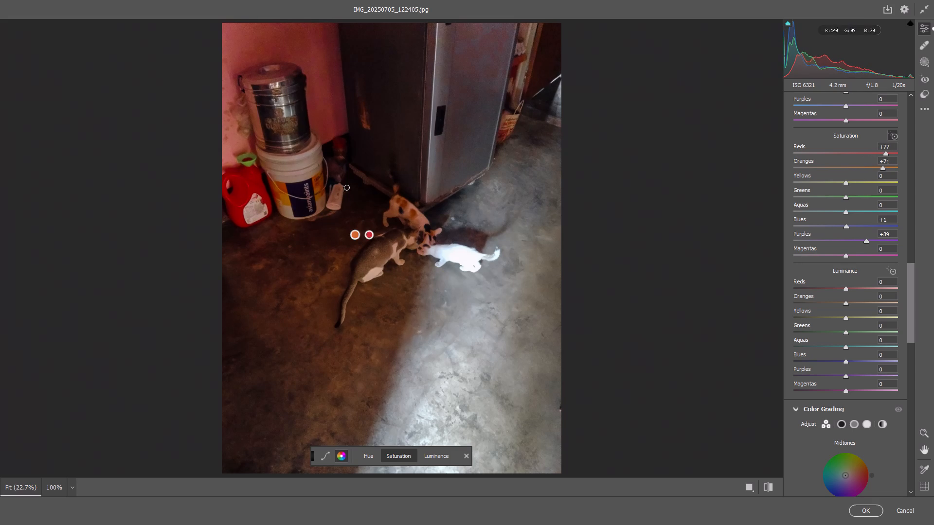
drag(326, 101, 303, 106)
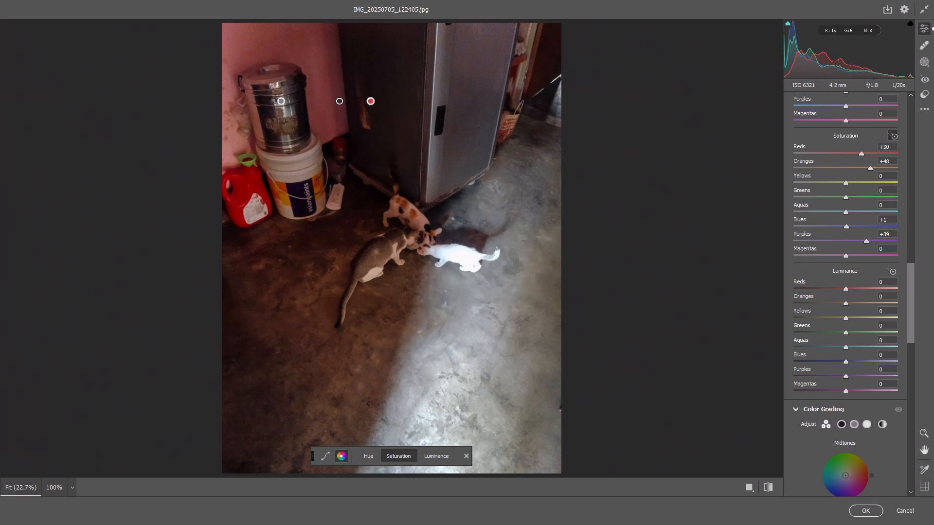
drag(303, 106, 296, 112)
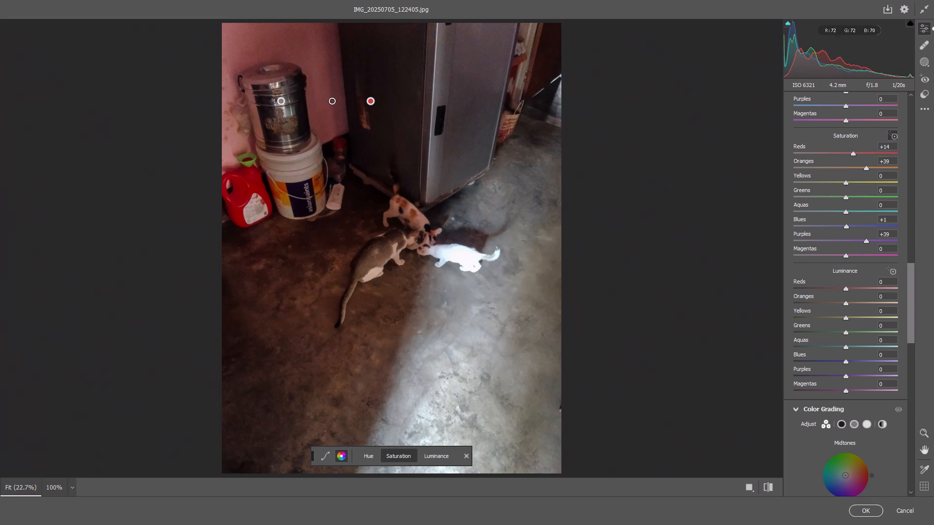
drag(296, 112, 296, 112)
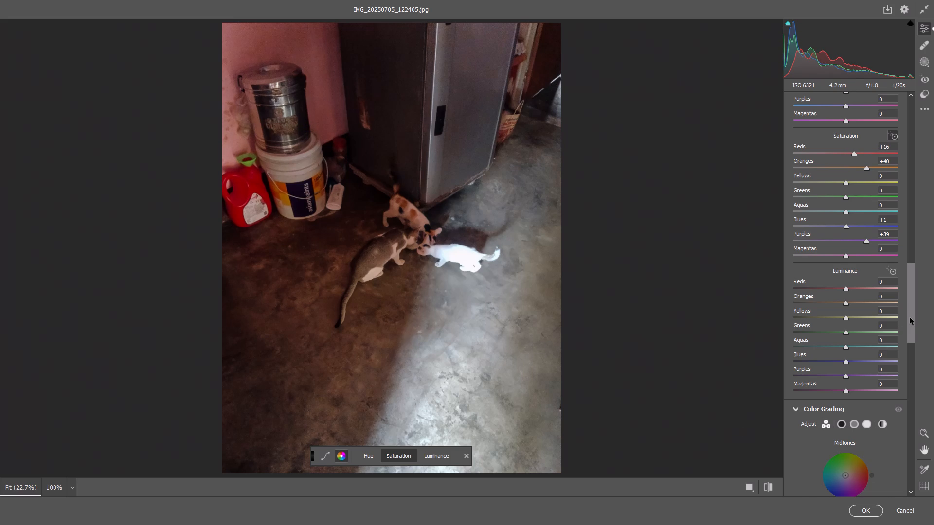
drag(910, 317, 920, 422)
click(865, 515)
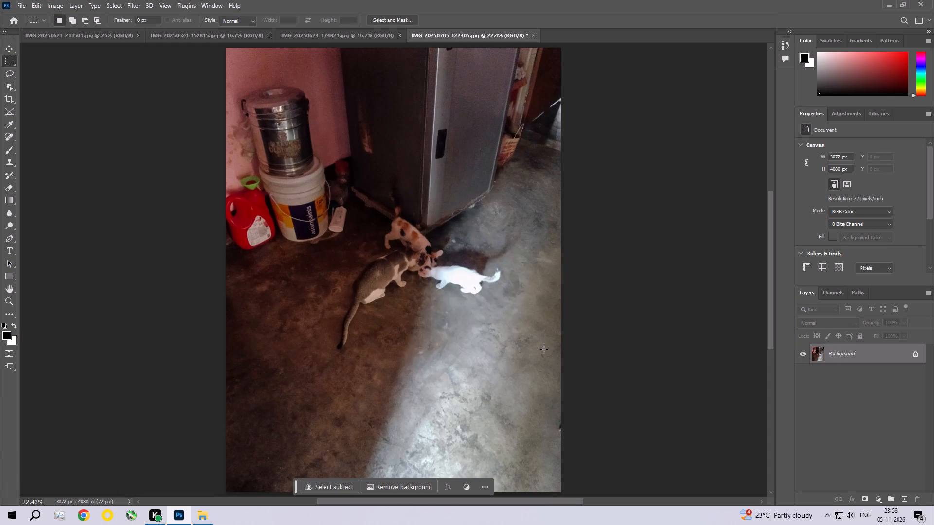
Apply a Photo Filter with Warming Filter (85) at 25% density to the photo.
click(53, 0)
click(58, 27)
click(179, 108)
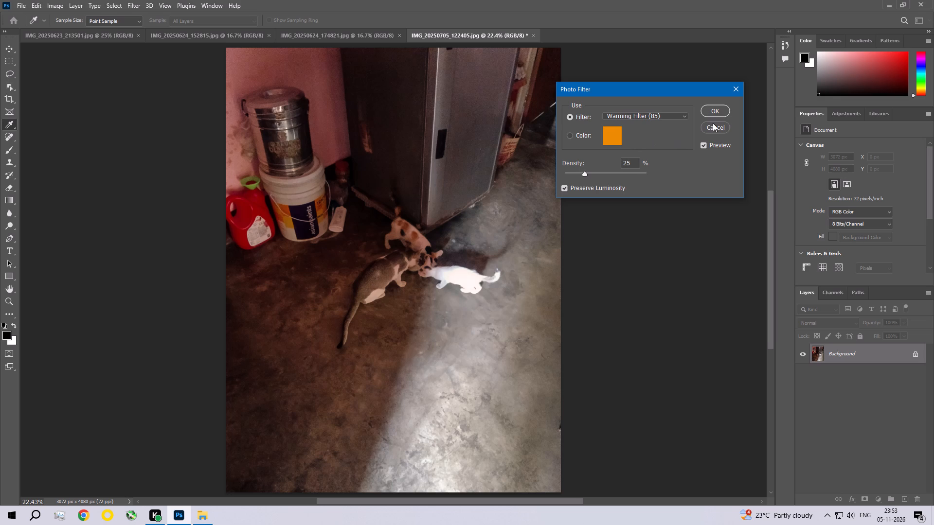
click(721, 111)
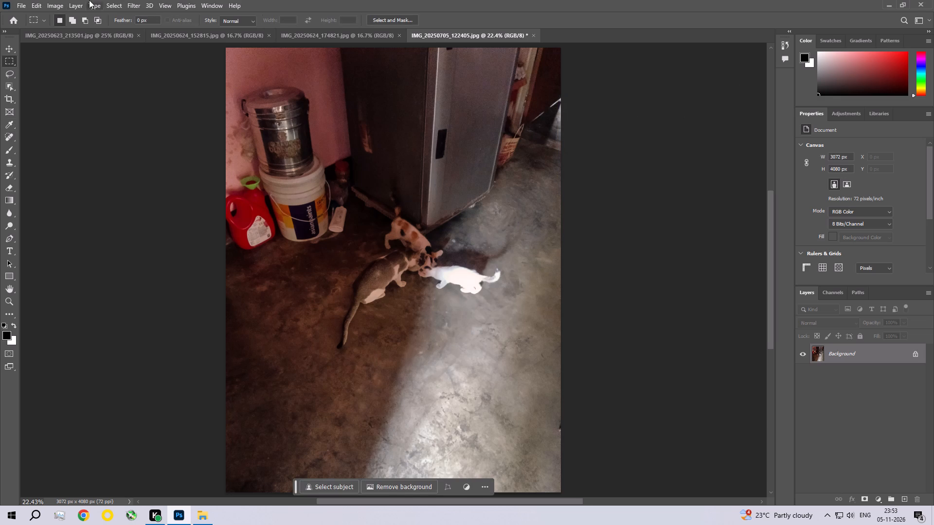
Apply an Exposure adjustment to the photo with the Offset set to +0.005.
click(57, 5)
click(64, 33)
click(192, 58)
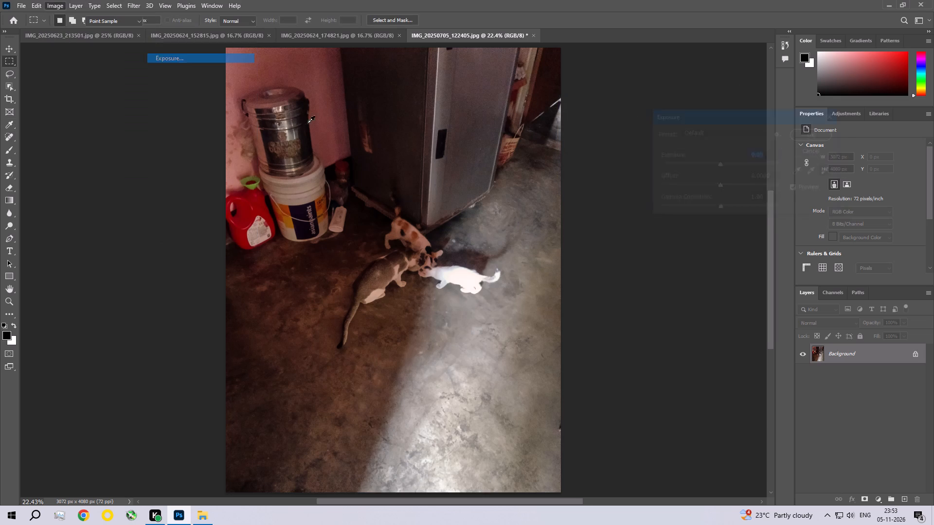
click(776, 177)
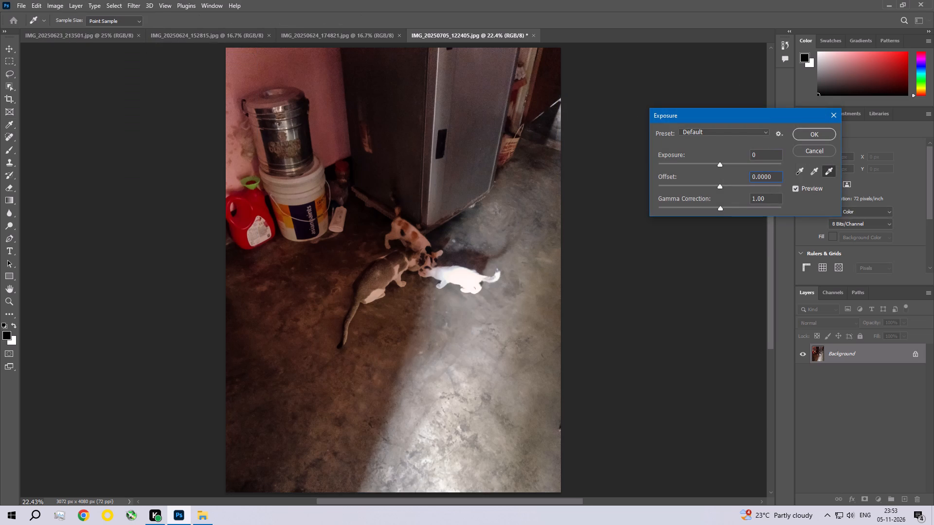
key(BackSpace)
key(BackSpace)
text(50)
key(Return)
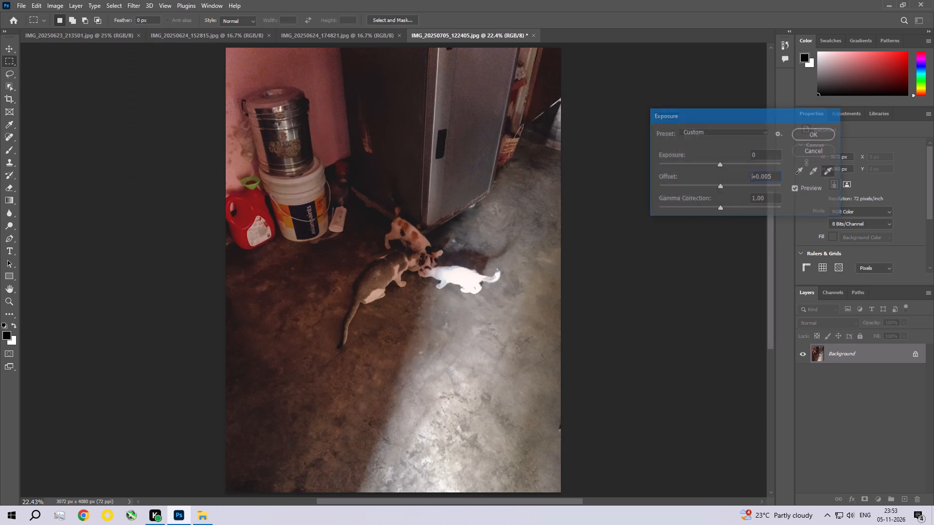
Save IMG_20250705_122405 over its original and close the photo.
key(ctrl+s)
key(Return)
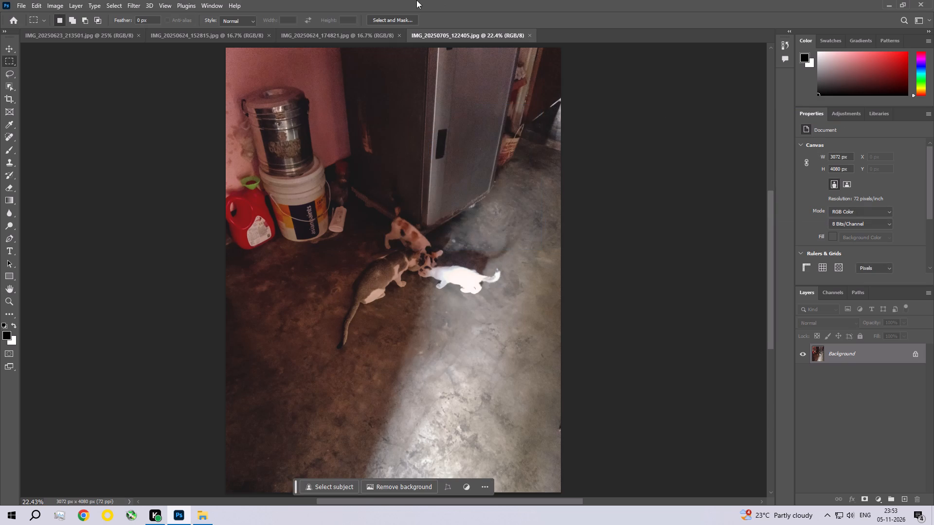
click(529, 37)
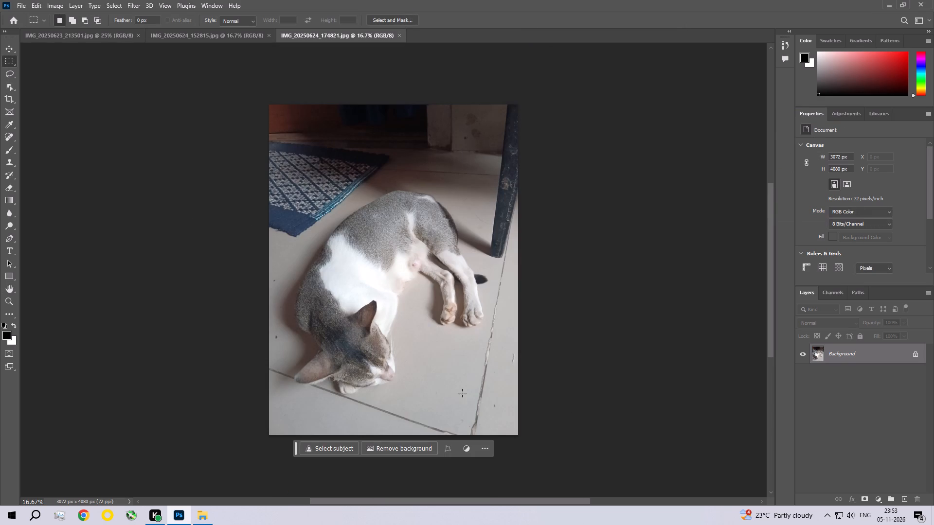
In IMG_20250624_174821, select the larger dark speck on the floor beside the sleeping cat's neck and remove it with Fill.
key(ctrl+space)
key(ctrl+space)
key(ctrl+space)
key(ctrl+space)
key(ctrl+space)
key(ctrl+space)
key(ctrl+space)
key(ctrl+space)
key(ctrl+space)
key(ctrl+space)
key(ctrl+space)
key(ctrl+space)
key(ctrl+space)
key(ctrl+space)
key(ctrl+space)
key(ctrl+space)
key(ctrl+space)
key(ctrl+space)
key(ctrl+space)
key(ctrl+space)
ctrl+double_click(322, 339)
ctrl+click(284, 343)
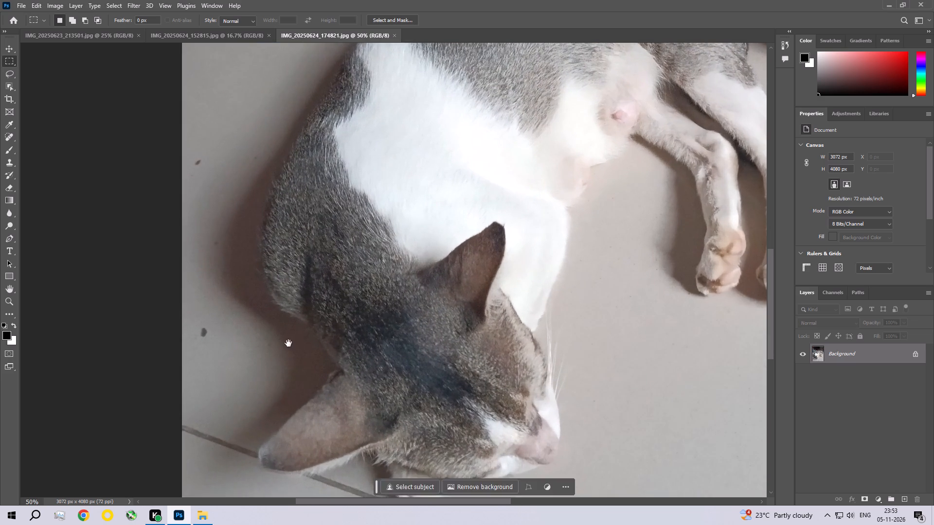
drag(292, 344, 370, 326)
drag(265, 297, 290, 325)
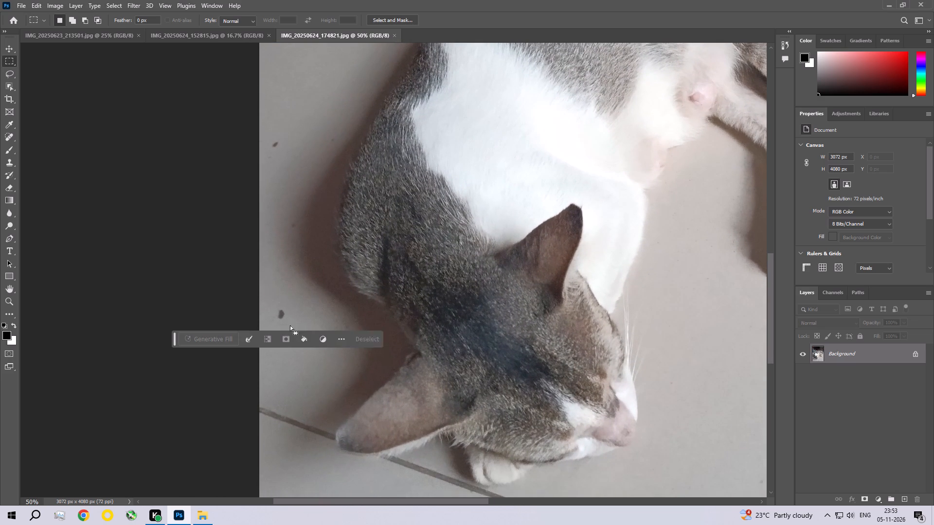
click(36, 0)
click(66, 155)
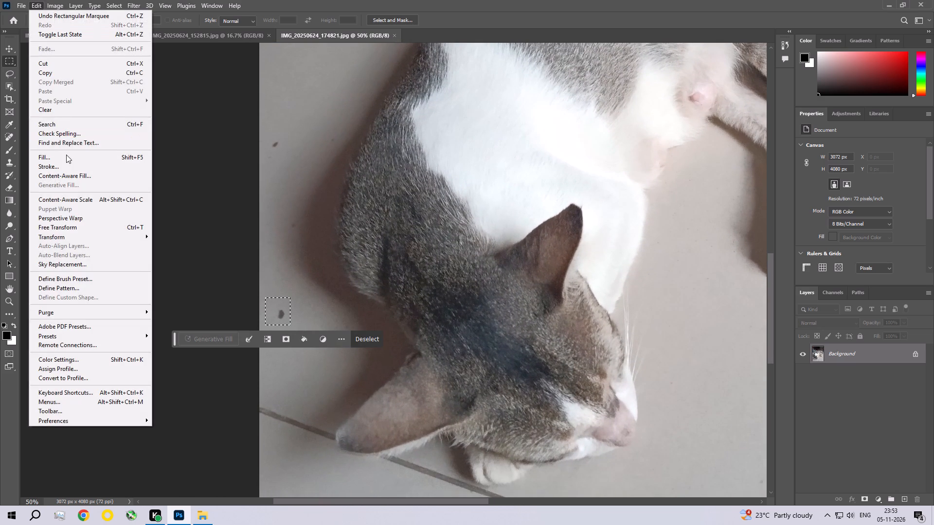
click(521, 130)
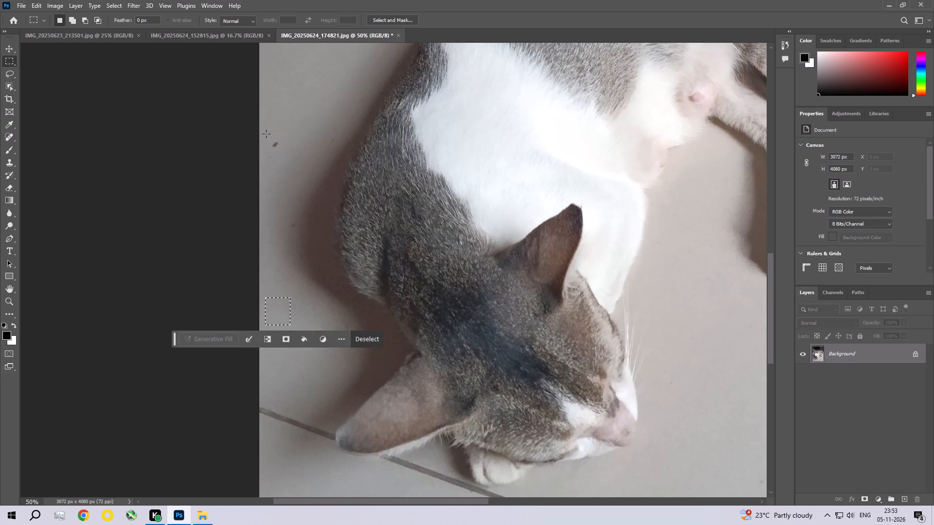
Select the dark speck on the floor near the photo's left edge beside the cat's back and remove it with Content-Aware Fill.
drag(266, 134, 281, 157)
click(50, 4)
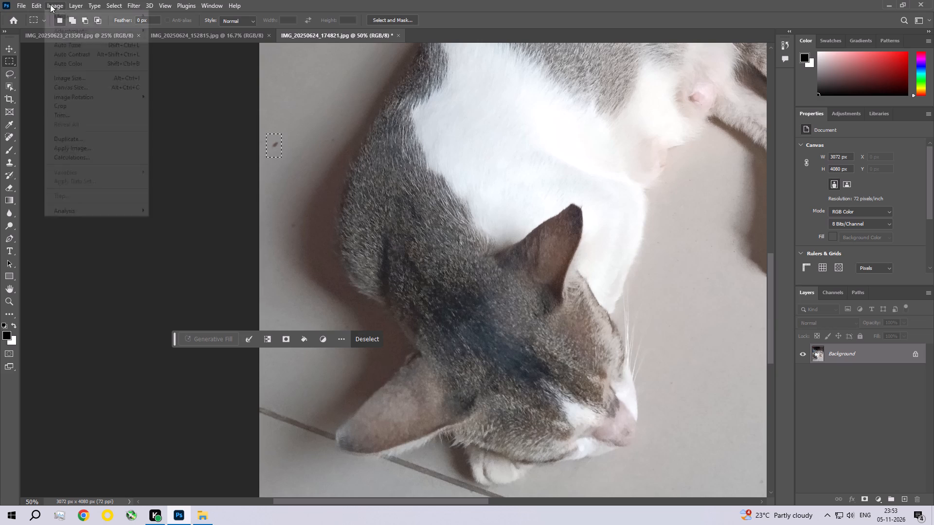
click(52, 158)
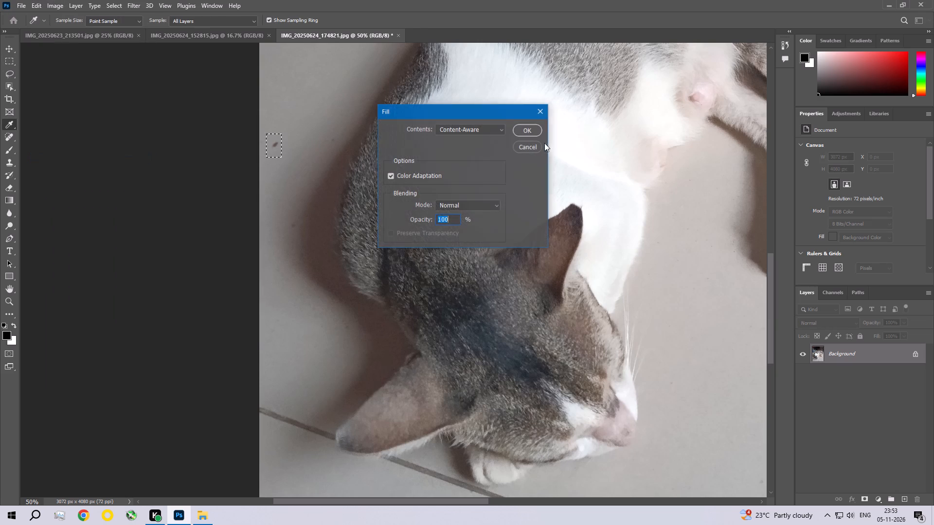
click(535, 131)
key(ctrl+d)
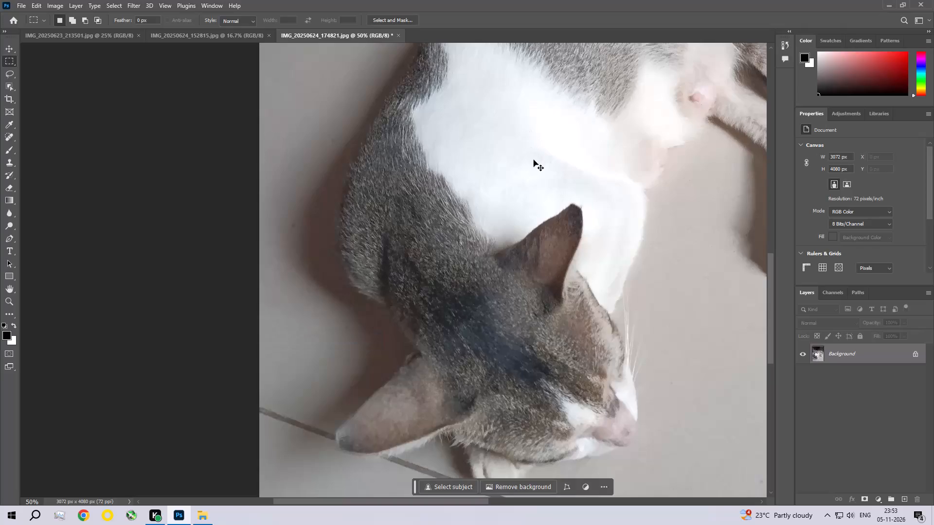
Select the dark speck on the floor tile beyond the grout line, near the photo's lower-right corner, and remove it with Content-Aware Fill.
key(space)
key(space)
key(space)
key(space)
key(space)
key(space)
key(space)
key(space)
key(space)
key(space)
key(space)
key(space)
key(space)
key(space)
key(space)
key(space)
key(space)
key(space)
key(space)
key(space)
drag(548, 225, 339, 76)
drag(558, 248, 433, 171)
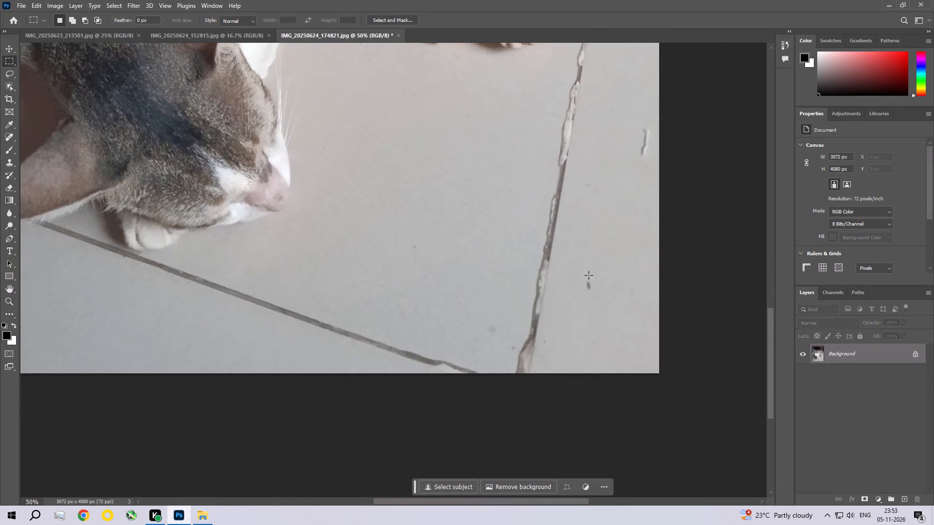
drag(579, 267, 604, 302)
click(34, 1)
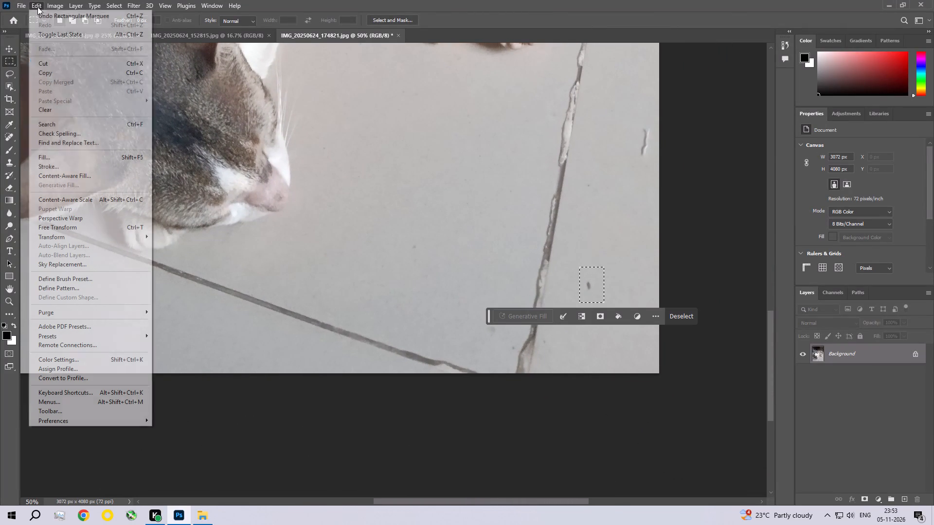
click(71, 157)
click(530, 131)
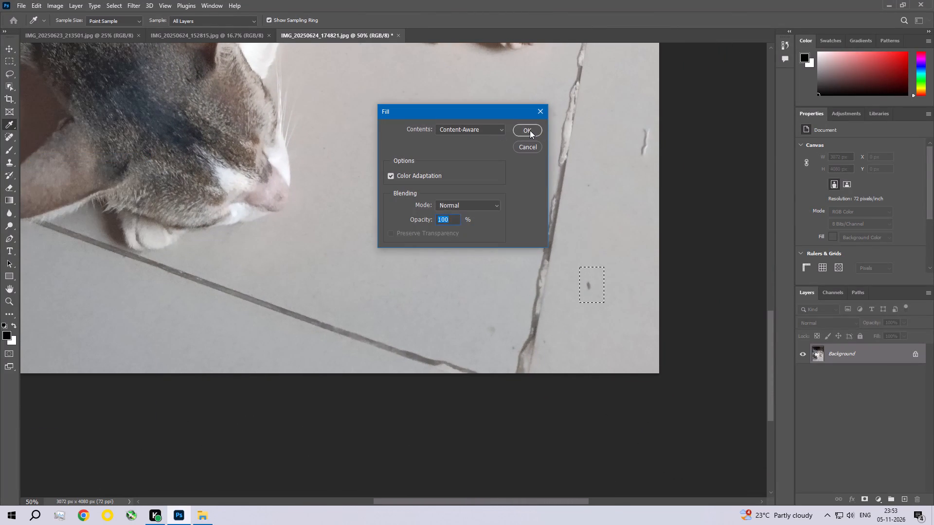
Select the white streak on the same tile near the photo's right edge, remove it with Content-Aware Fill, and clear the selection.
drag(635, 121, 656, 165)
click(28, 0)
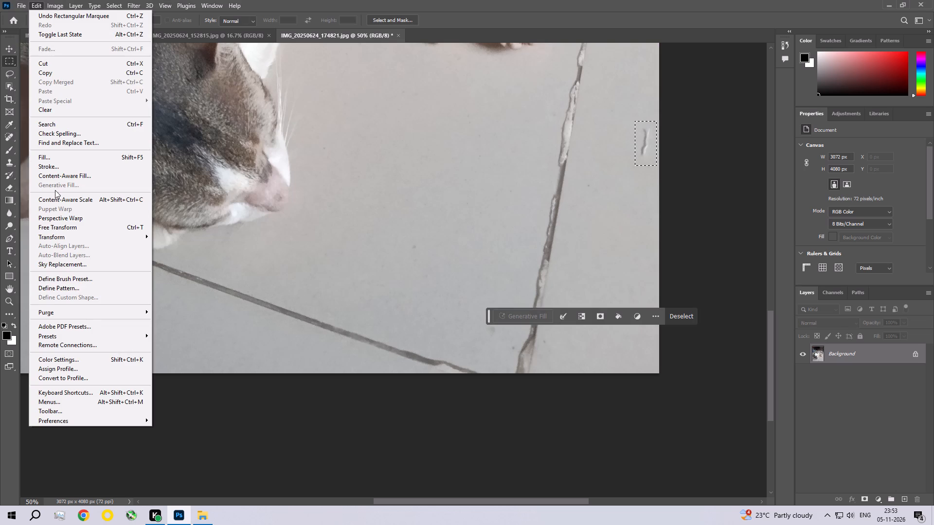
click(58, 159)
click(533, 131)
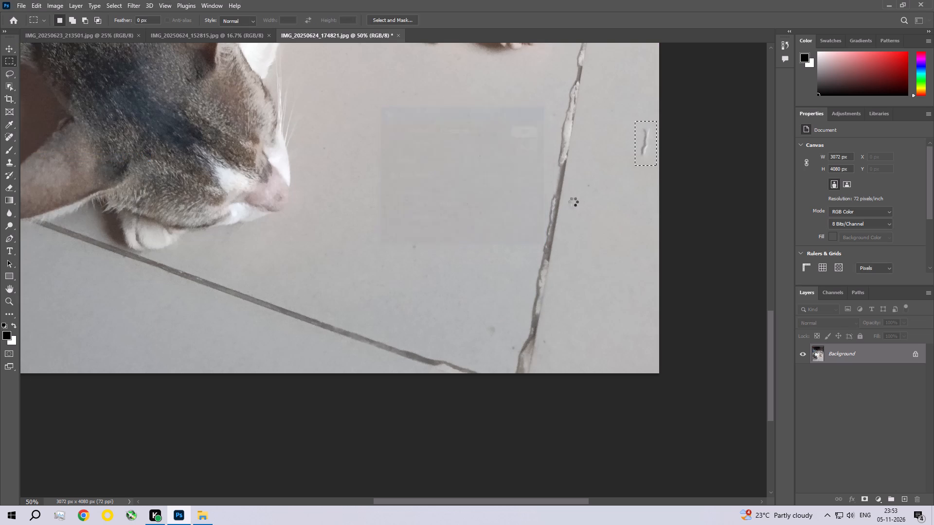
key(ctrl+d)
Select the faint curved hair on the floor between the cat's rump and the chair leg and apply Content-Aware Fill.
key(space)
key(space)
key(space)
key(space)
key(space)
key(space)
key(space)
key(space)
key(space)
key(space)
key(space)
key(space)
key(space)
key(space)
key(space)
key(space)
key(space)
key(space)
key(space)
key(space)
drag(609, 120, 570, 332)
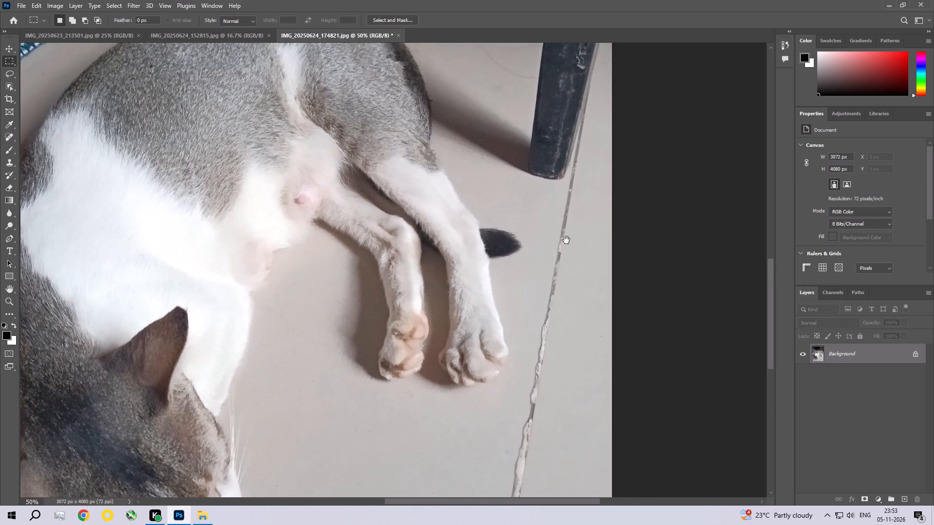
drag(566, 237, 568, 316)
drag(536, 244, 539, 257)
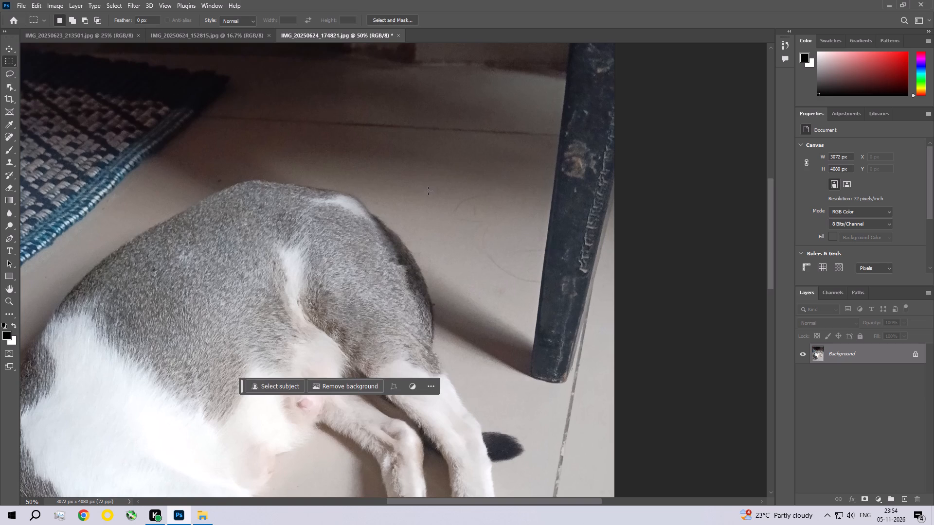
drag(434, 177, 510, 258)
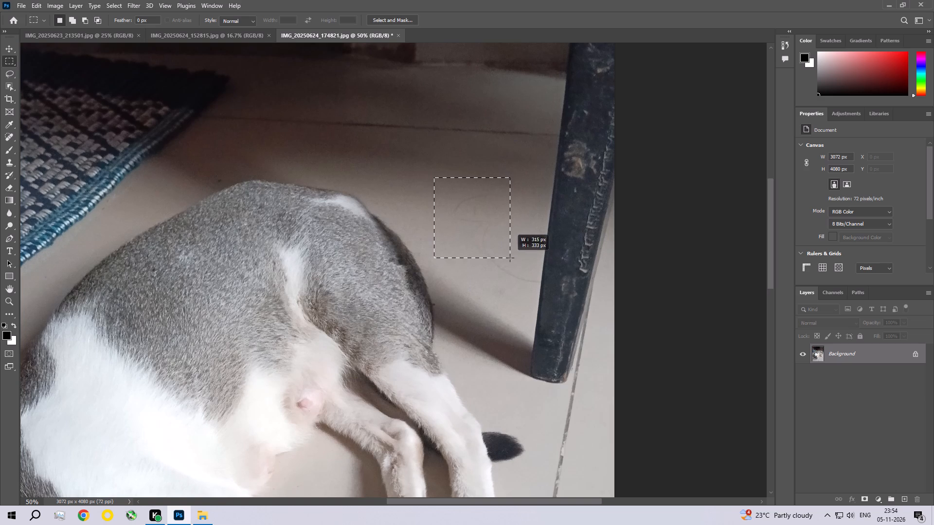
drag(510, 258, 509, 257)
key(ctrl+d)
drag(444, 178, 522, 257)
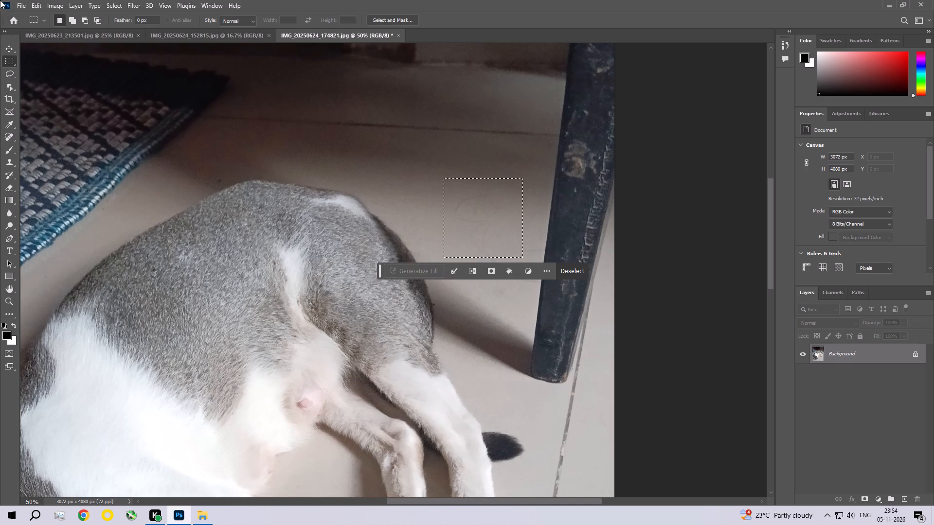
click(34, 6)
click(67, 153)
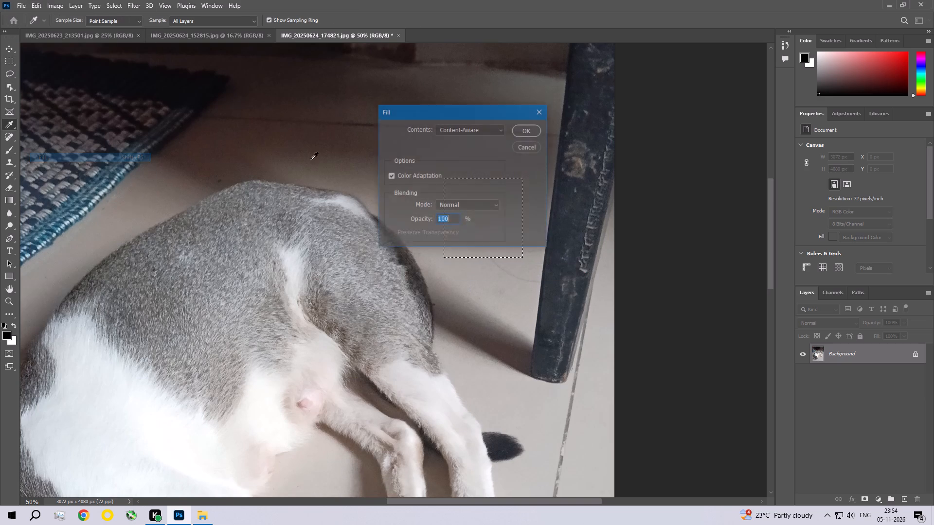
click(535, 130)
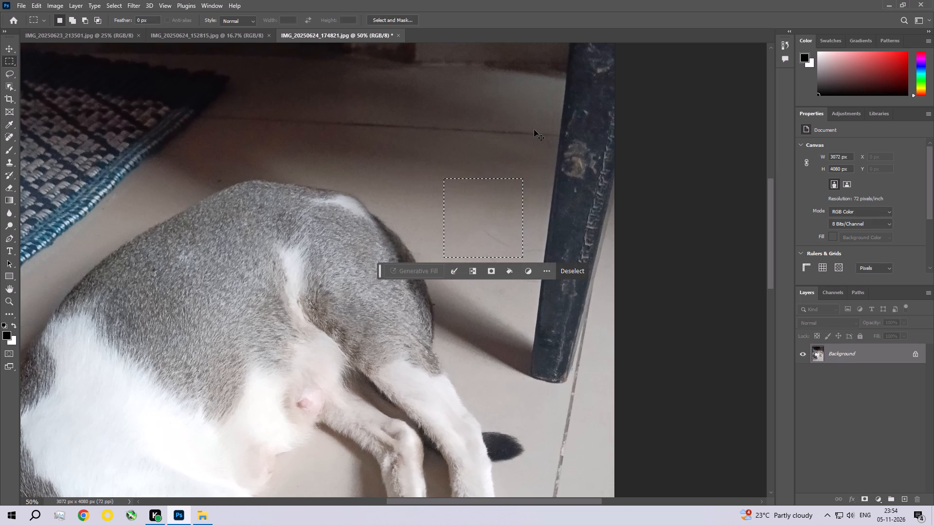
key(ctrl+d)
Select the small dark speck on the shaded floor just above the cat's back near the rug and remove it with Content-Aware Fill.
key(space)
key(space)
key(space)
key(space)
key(space)
key(space)
key(space)
key(space)
key(space)
drag(206, 163, 253, 212)
ctrl+double_click(257, 221)
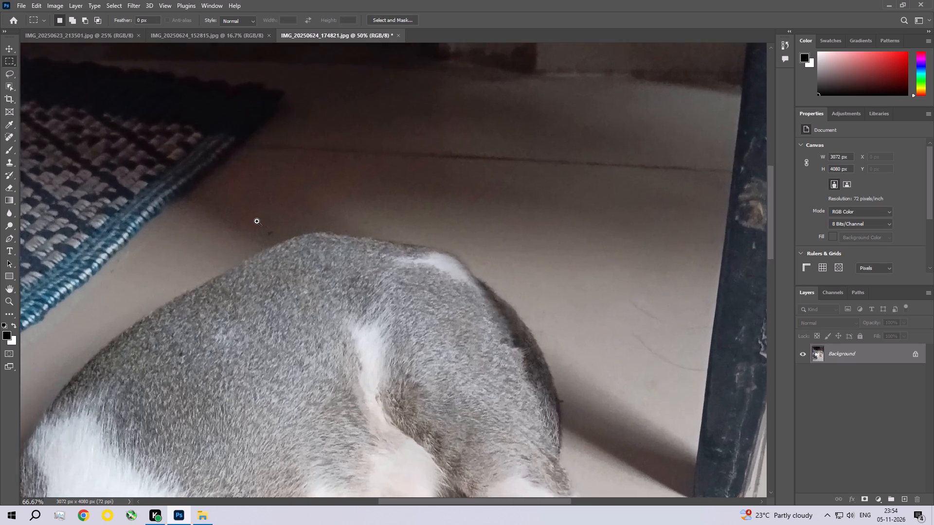
drag(259, 224, 283, 246)
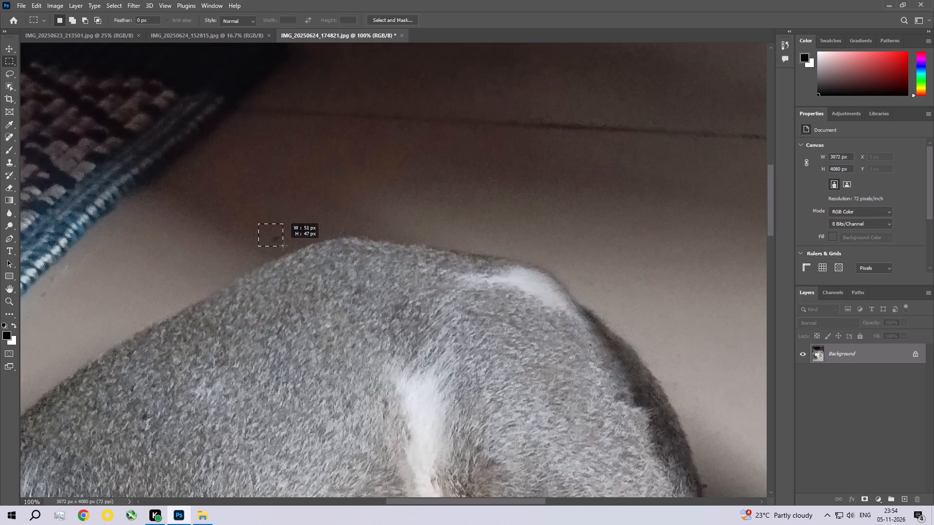
drag(283, 246, 285, 247)
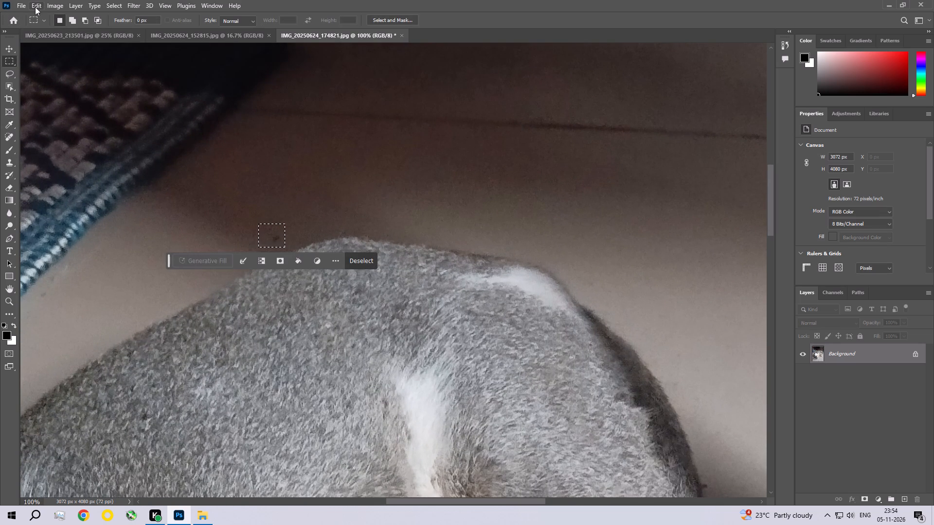
click(36, 6)
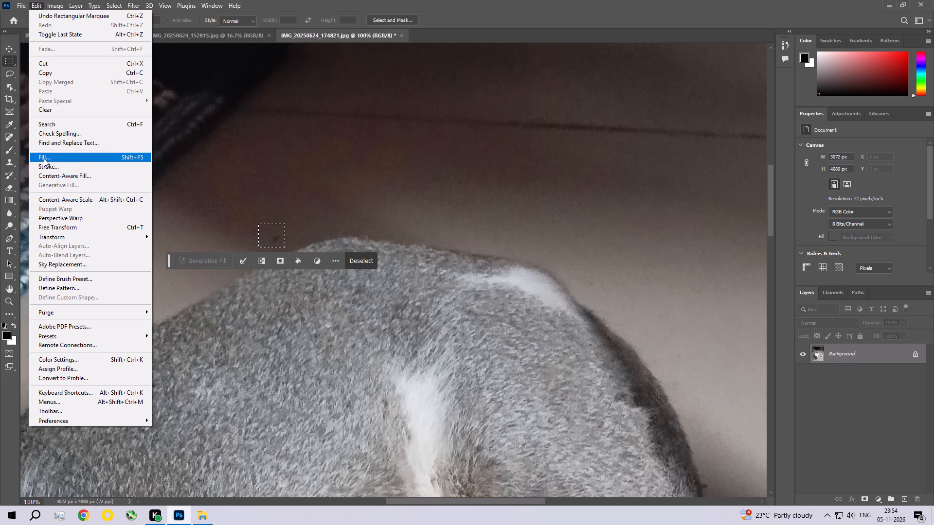
click(44, 158)
click(523, 130)
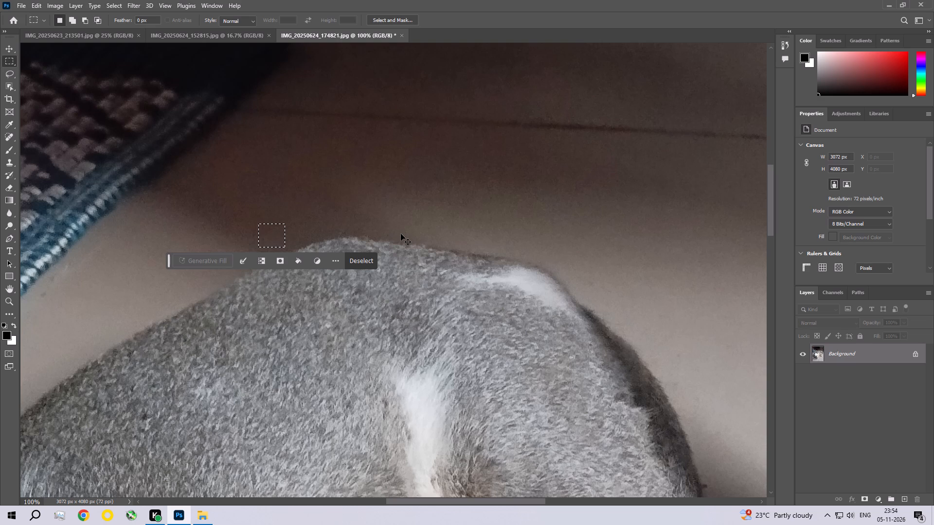
key(ctrl+d)
Select the small speck at the edge of the shadow beside the cat's neck and remove it with Content-Aware Fill.
key(space)
key(space)
key(space)
key(space)
key(space)
key(space)
key(space)
key(space)
key(space)
key(space)
key(space)
key(space)
key(space)
key(space)
key(space)
key(space)
key(space)
key(space)
key(space)
key(space)
drag(249, 282, 413, 174)
drag(274, 303, 371, 218)
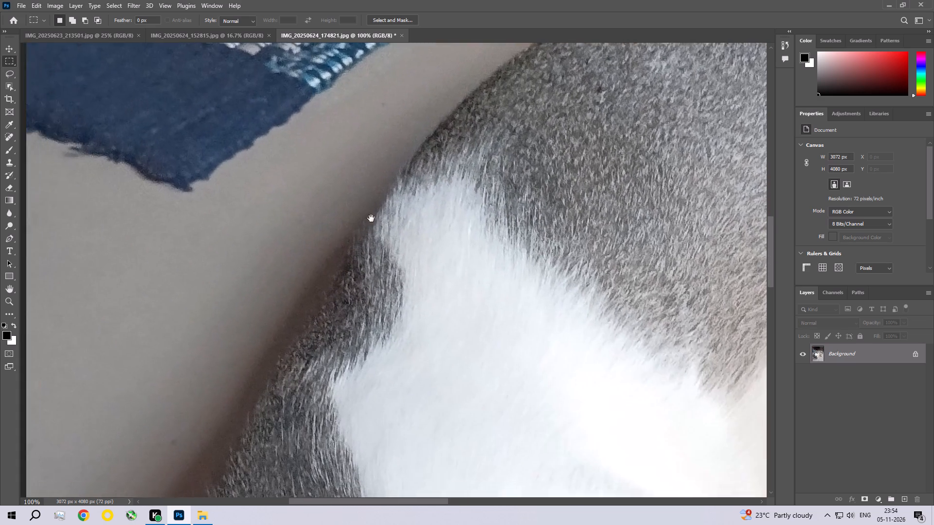
drag(371, 218, 376, 216)
drag(307, 239, 288, 147)
drag(261, 218, 275, 229)
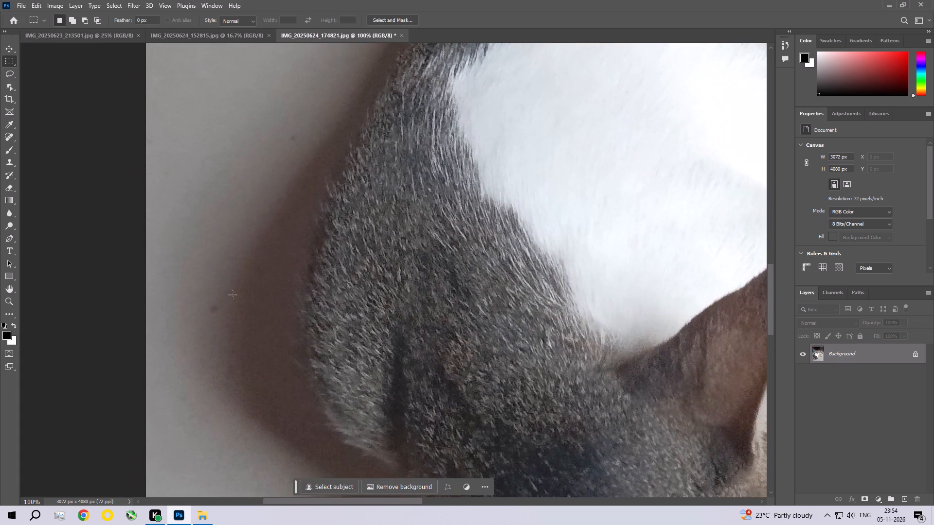
drag(200, 291, 233, 332)
click(42, 10)
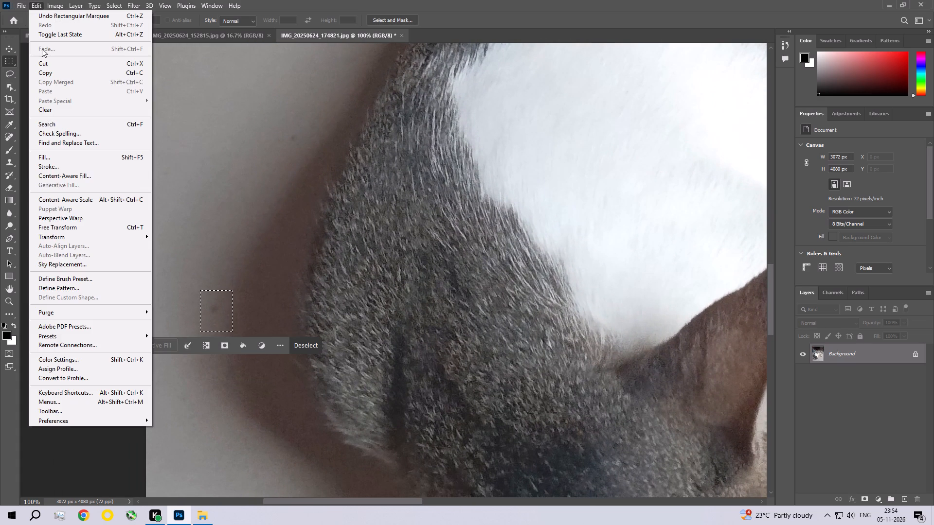
click(62, 159)
click(520, 125)
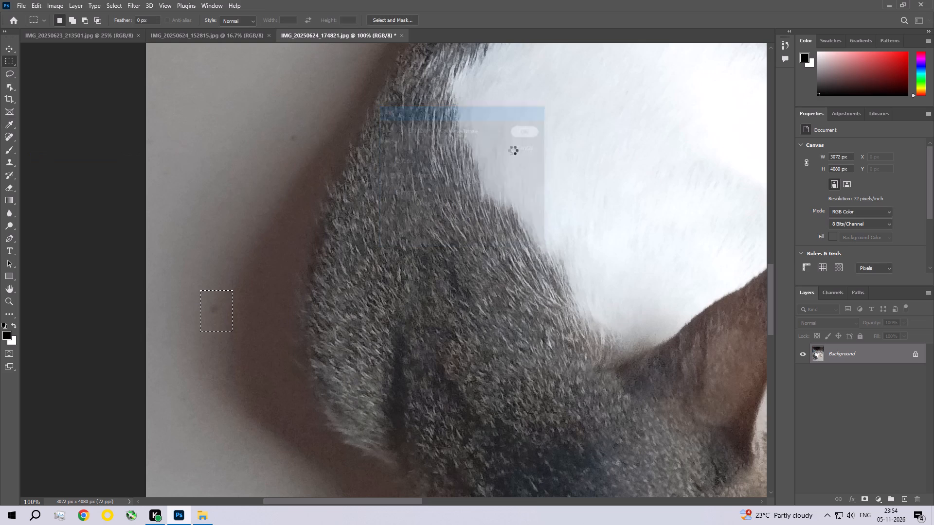
key(ctrl+d)
Select the remaining small speck on the floor beside the cat's shoulder and remove it with Content-Aware Fill.
key(space)
key(space)
key(space)
key(space)
key(space)
key(space)
key(space)
key(space)
key(space)
key(space)
key(space)
key(space)
key(space)
key(space)
key(space)
drag(283, 191, 281, 288)
drag(275, 225, 300, 245)
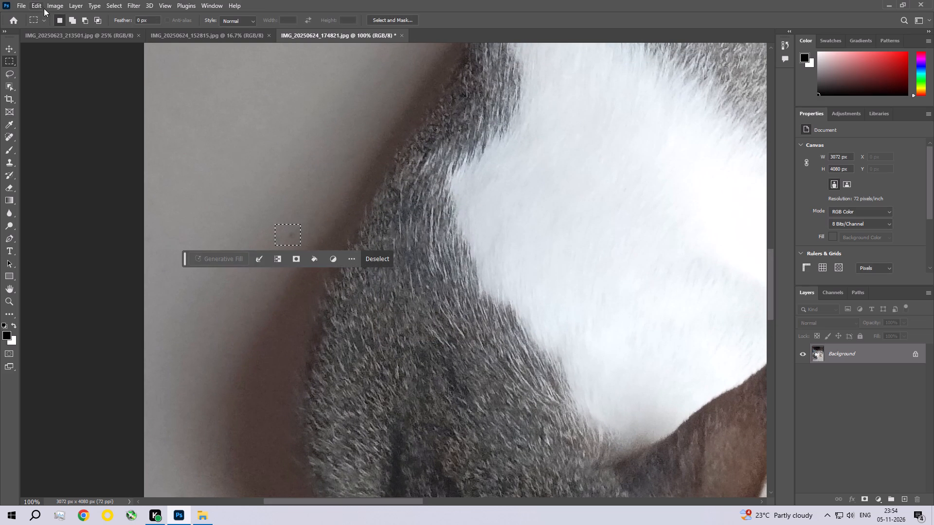
click(41, 4)
click(49, 154)
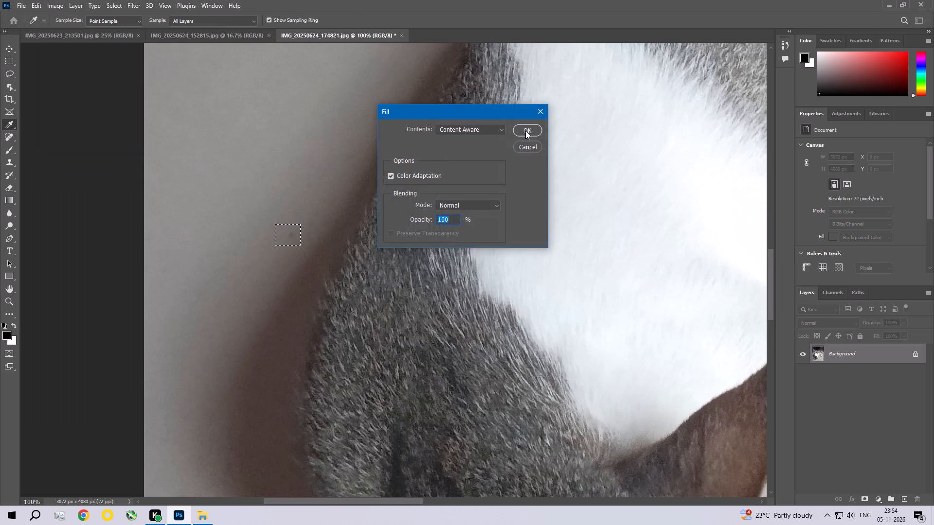
click(525, 131)
key(ctrl+d)
Select the small dark spot low on the wall behind the cat and remove it with Content-Aware Fill.
key(space)
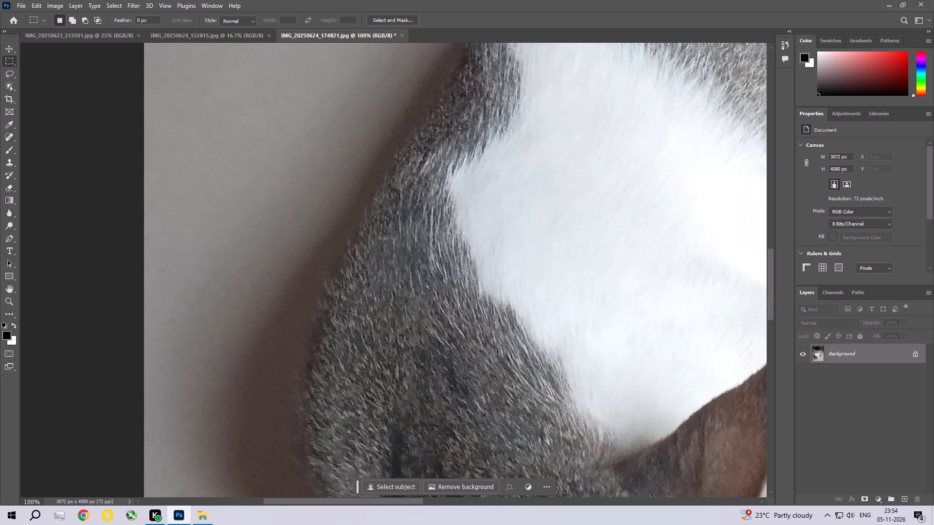
key(ctrl+space)
ctrl+alt+triple_click(346, 280)
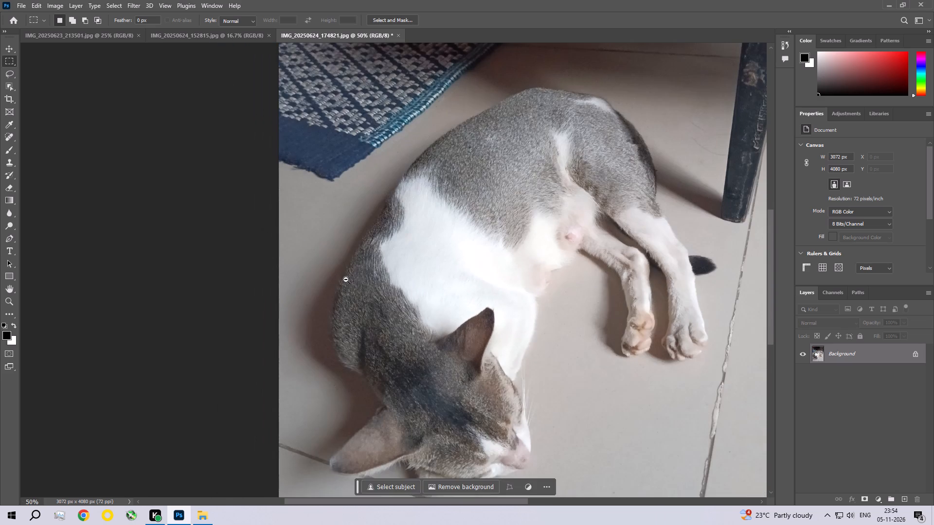
alt+click(346, 280)
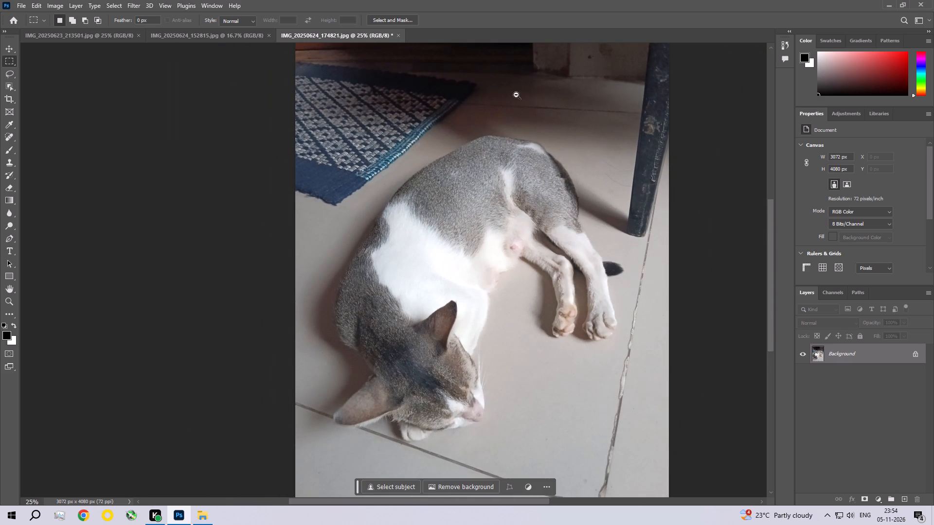
ctrl+triple_click(599, 68)
ctrl+click(599, 68)
drag(597, 74, 570, 208)
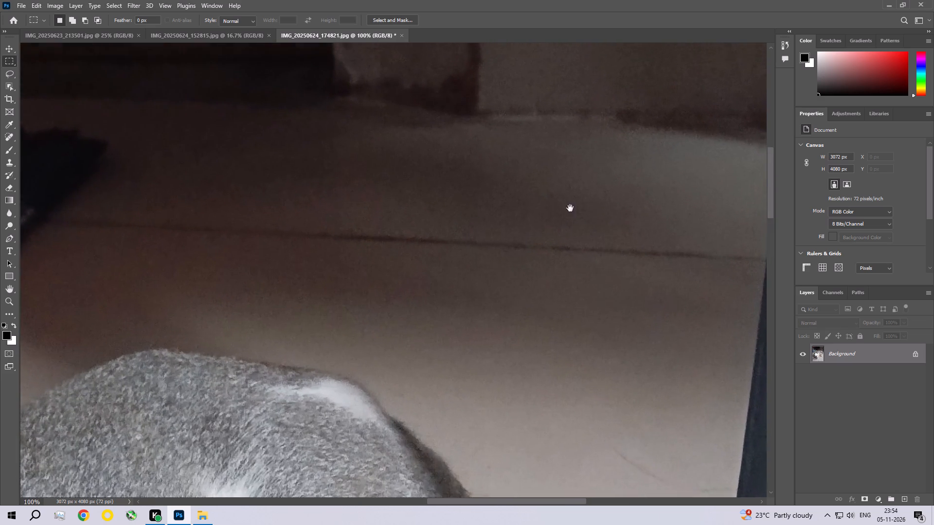
drag(570, 208, 548, 285)
drag(495, 210, 535, 254)
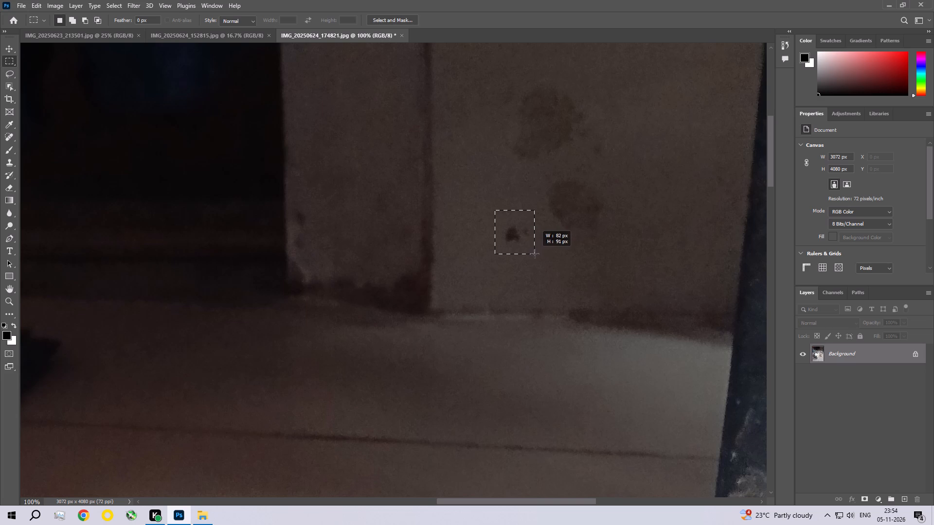
drag(535, 254, 537, 254)
click(36, 3)
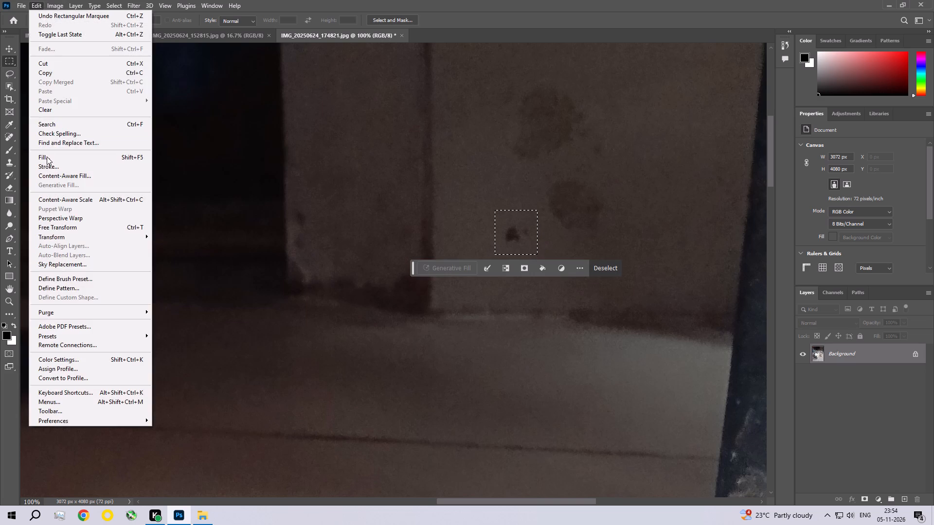
click(47, 157)
click(521, 127)
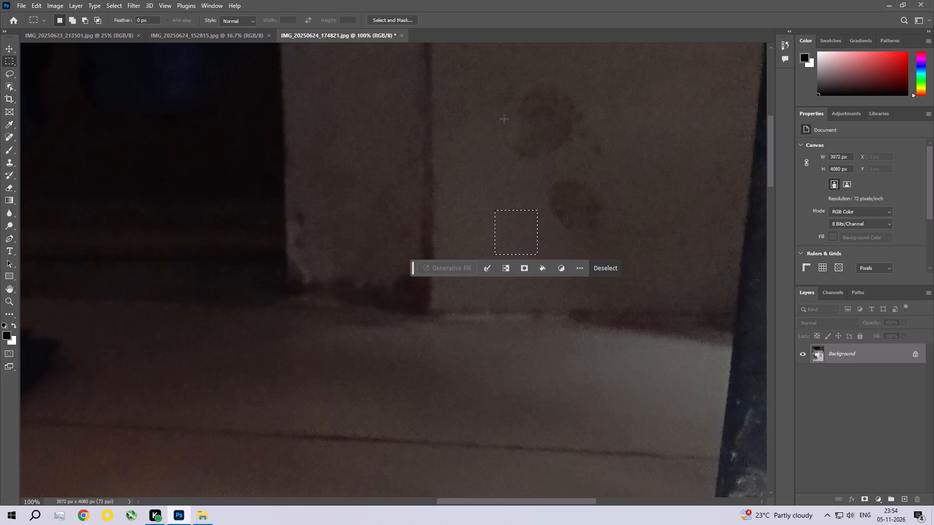
Select the two large round stains on the wall together and remove them with Content-Aware Fill.
drag(488, 71, 629, 264)
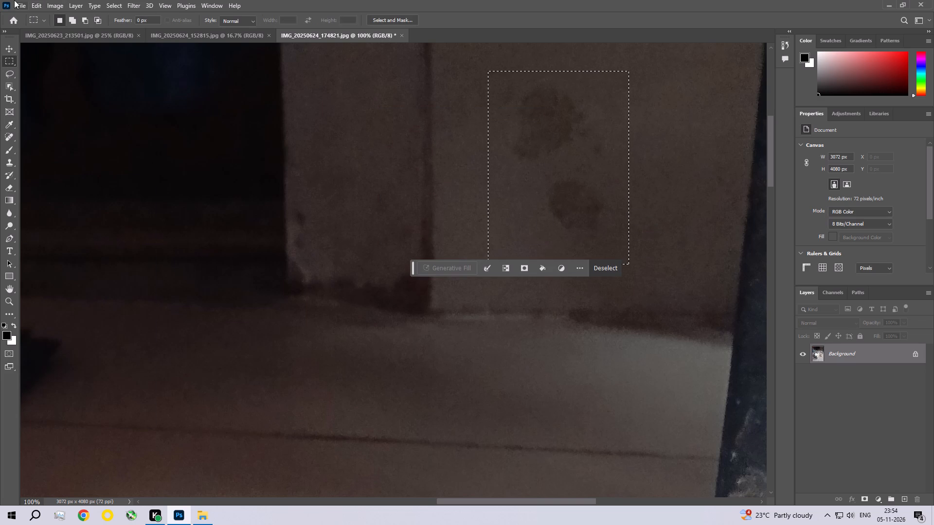
click(32, 2)
click(47, 156)
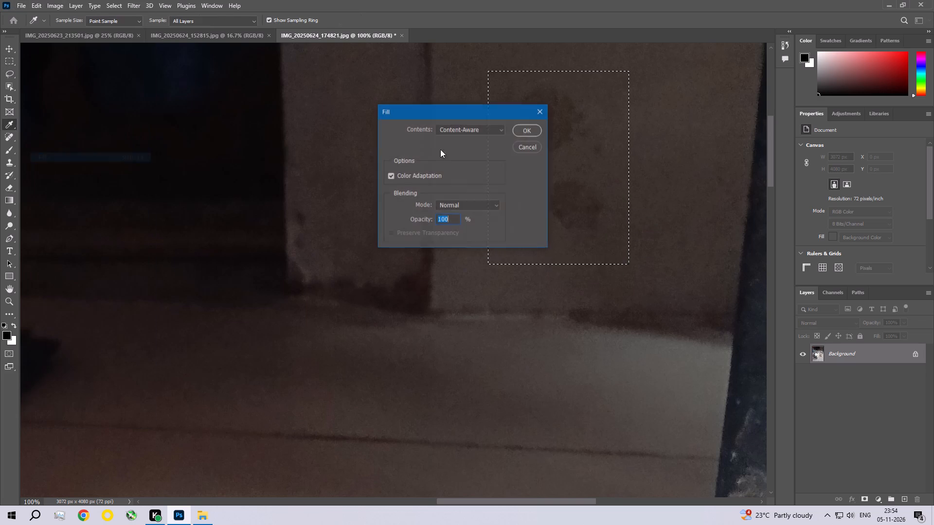
click(526, 131)
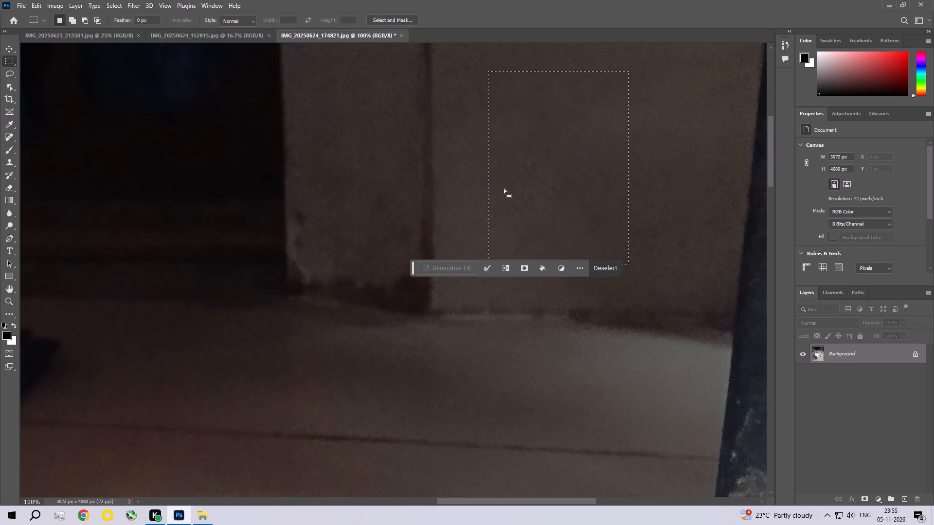
Select the dark spots on the wall edge beside the dark doorway and remove them with Content-Aware Fill.
key(ctrl+d)
drag(289, 200, 352, 264)
click(37, 0)
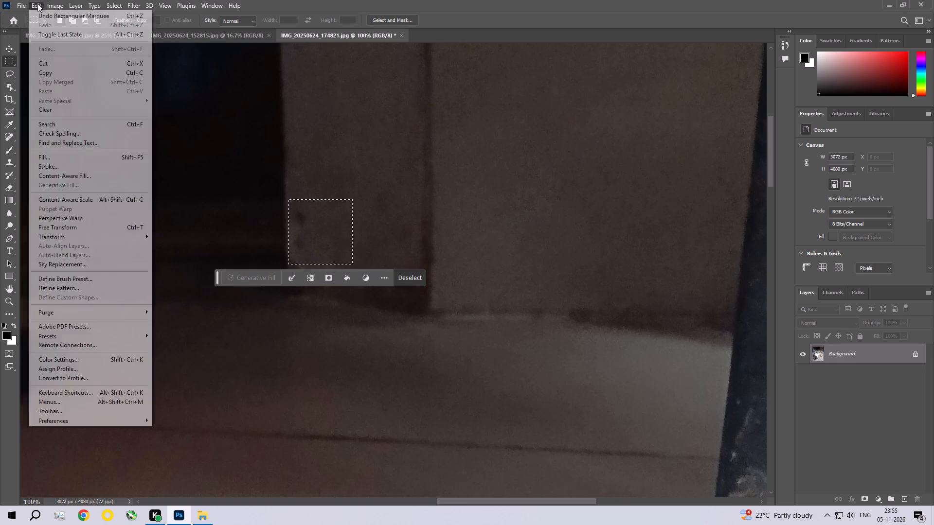
click(50, 155)
click(521, 132)
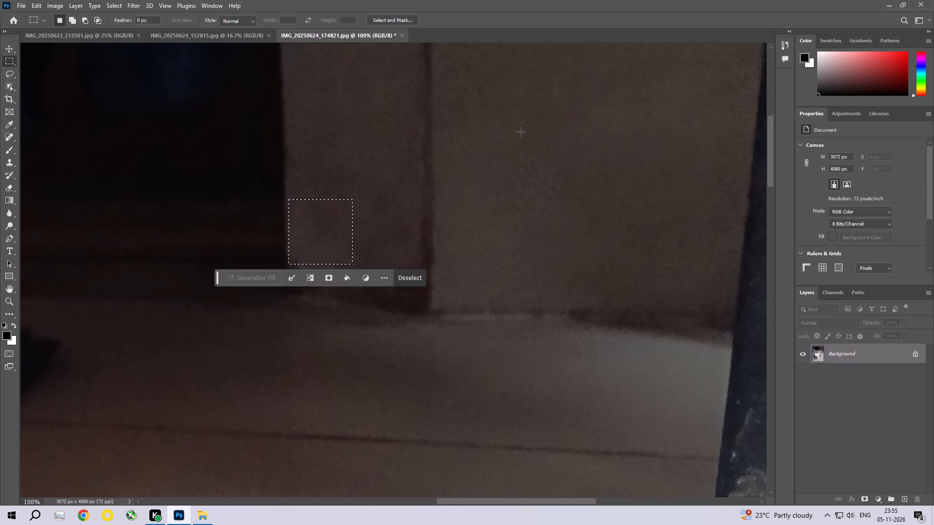
key(ctrl+d)
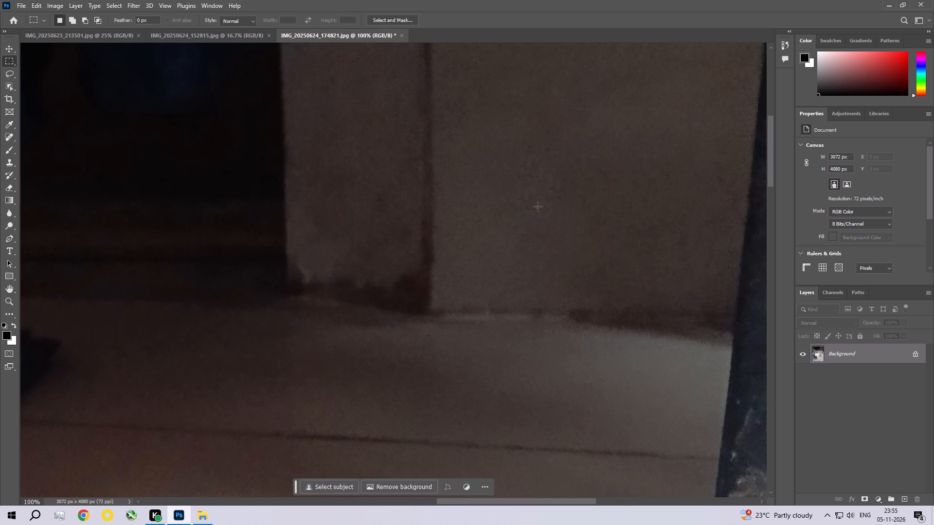
Select the pale scuffs on the upper part of the dark blue post and remove them with Content-Aware Fill.
key(space)
key(space)
key(space)
key(space)
key(space)
key(space)
key(space)
key(space)
key(space)
key(space)
key(space)
key(space)
key(space)
key(space)
key(space)
key(space)
key(space)
key(space)
key(space)
key(space)
drag(613, 233, 399, 240)
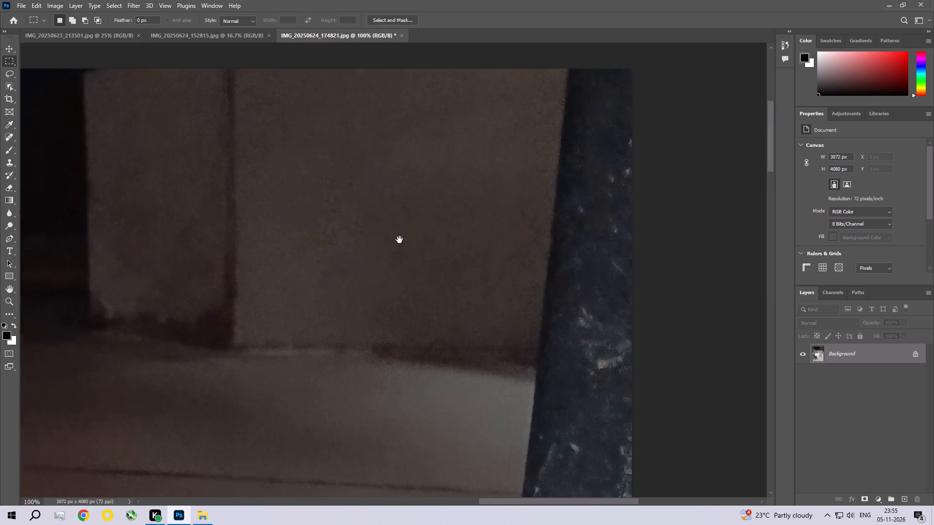
drag(399, 240, 374, 170)
drag(519, 199, 588, 292)
click(37, 6)
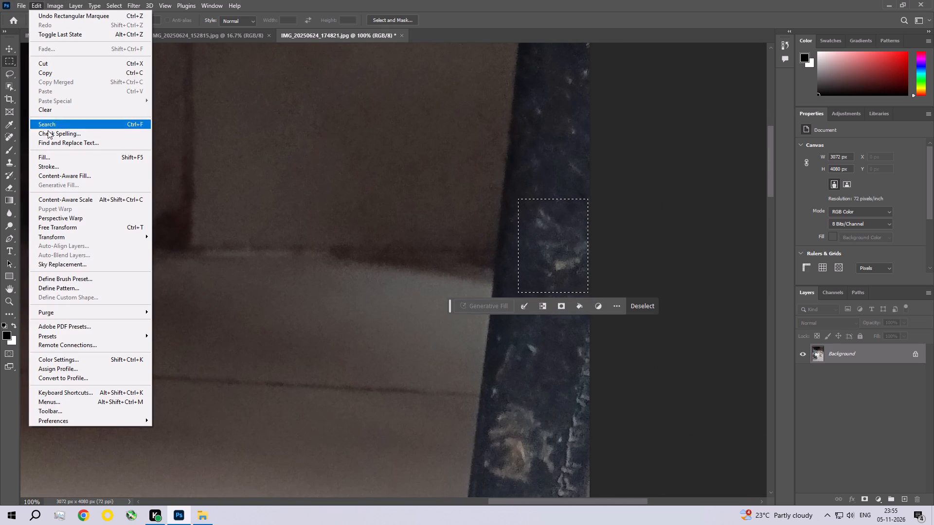
click(50, 157)
click(528, 126)
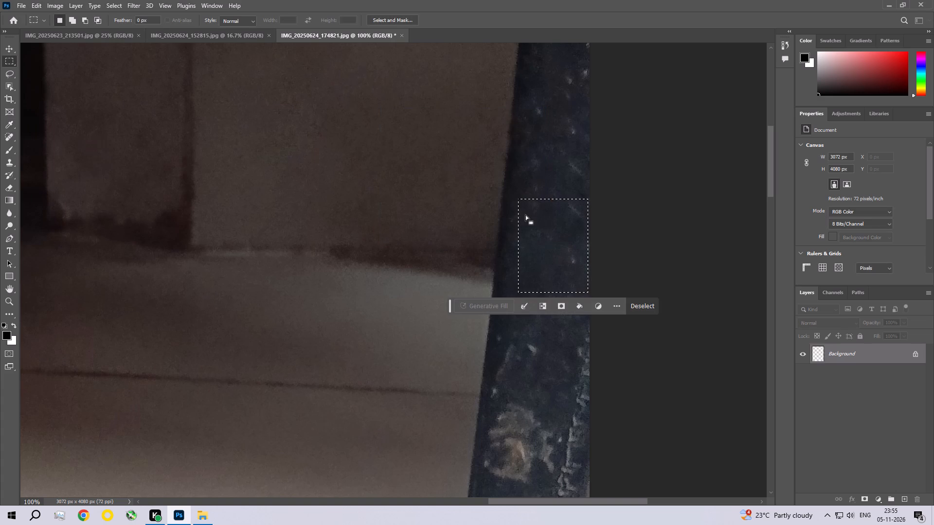
key(ctrl+d)
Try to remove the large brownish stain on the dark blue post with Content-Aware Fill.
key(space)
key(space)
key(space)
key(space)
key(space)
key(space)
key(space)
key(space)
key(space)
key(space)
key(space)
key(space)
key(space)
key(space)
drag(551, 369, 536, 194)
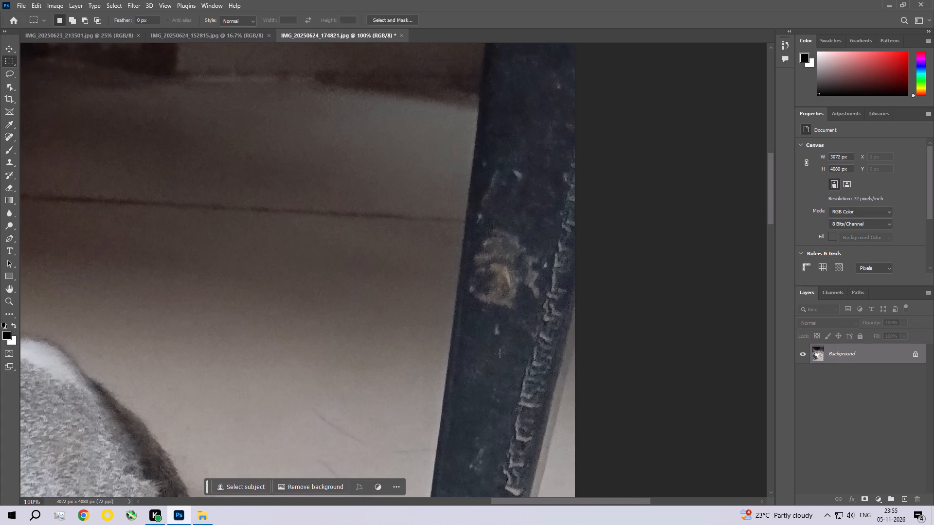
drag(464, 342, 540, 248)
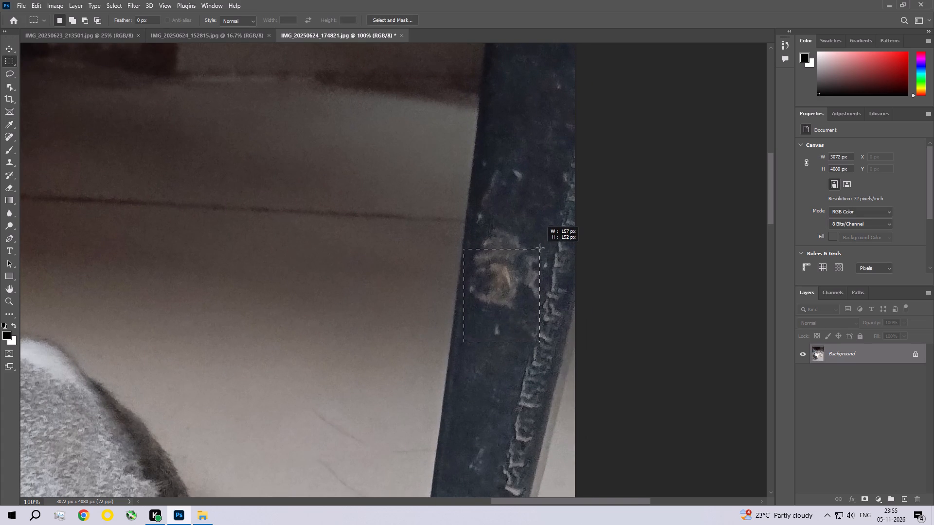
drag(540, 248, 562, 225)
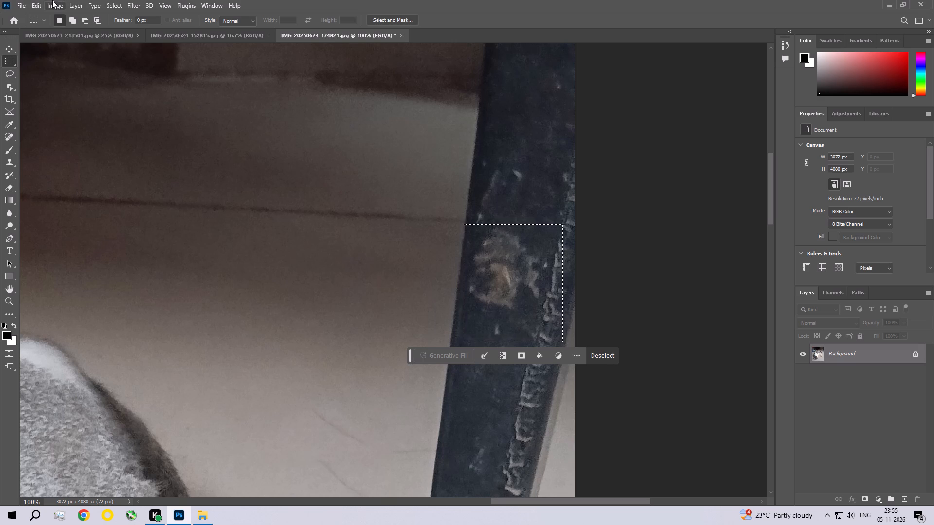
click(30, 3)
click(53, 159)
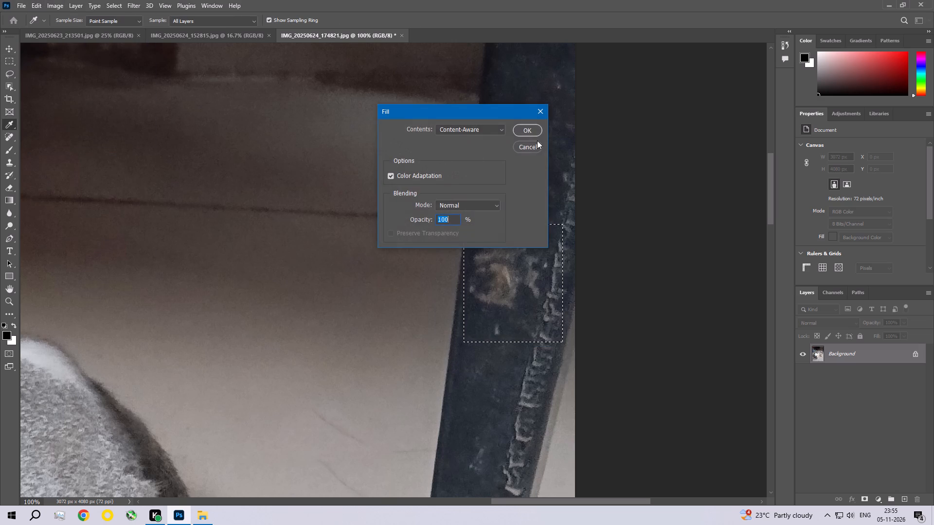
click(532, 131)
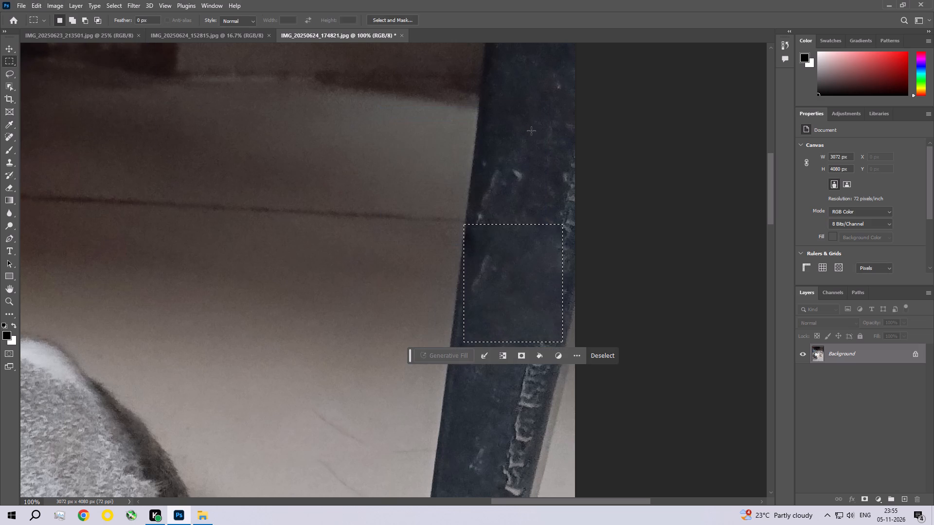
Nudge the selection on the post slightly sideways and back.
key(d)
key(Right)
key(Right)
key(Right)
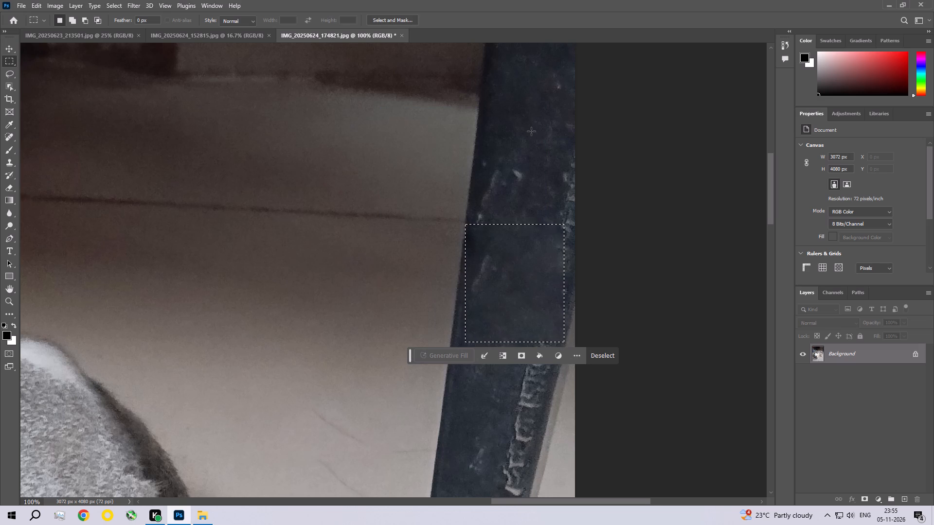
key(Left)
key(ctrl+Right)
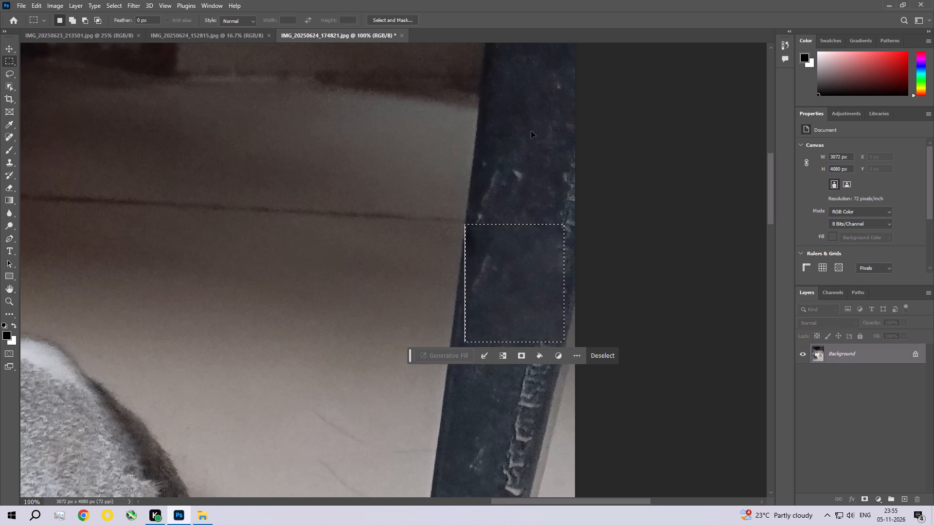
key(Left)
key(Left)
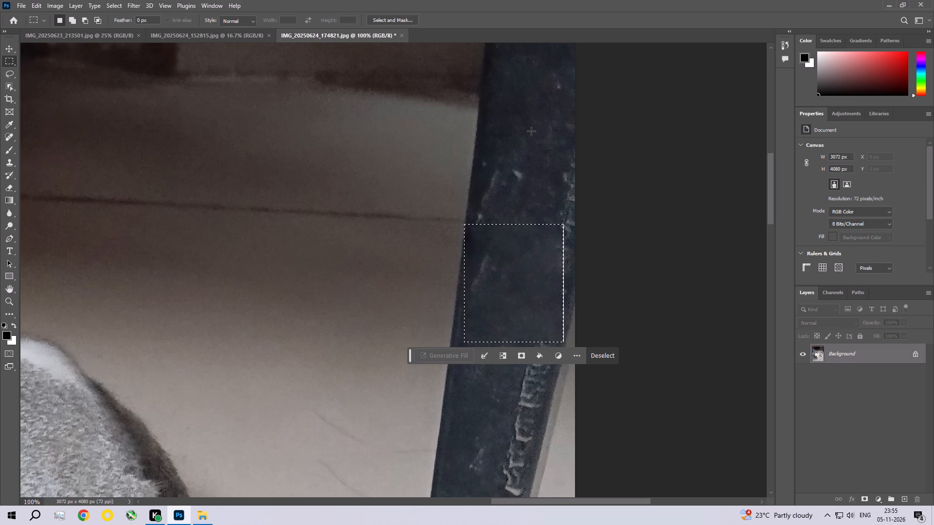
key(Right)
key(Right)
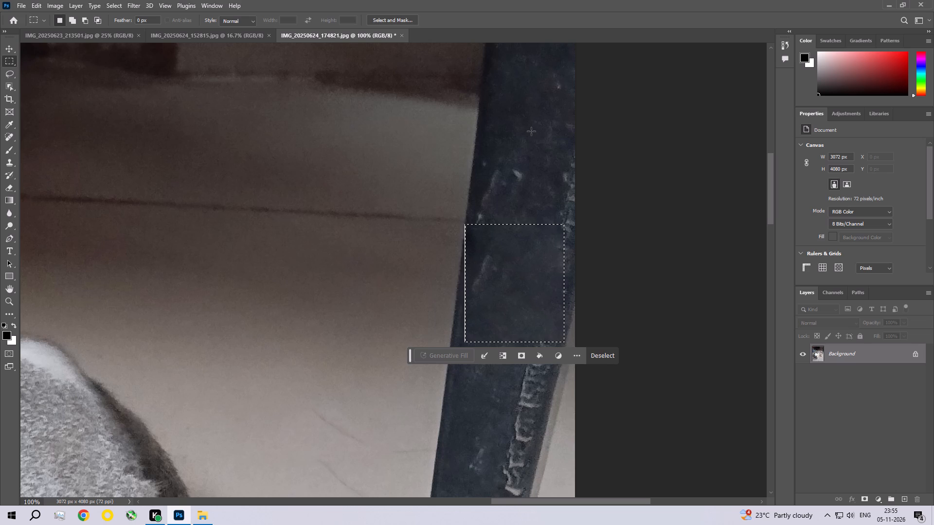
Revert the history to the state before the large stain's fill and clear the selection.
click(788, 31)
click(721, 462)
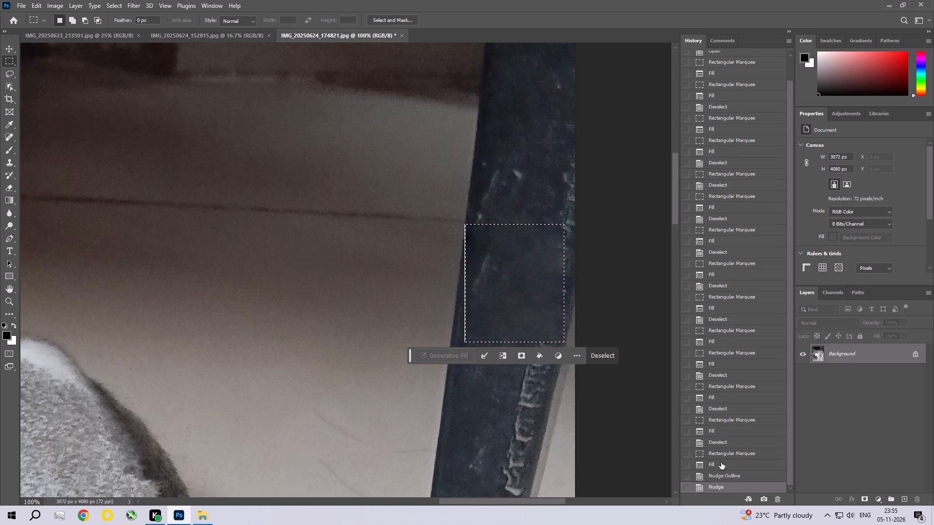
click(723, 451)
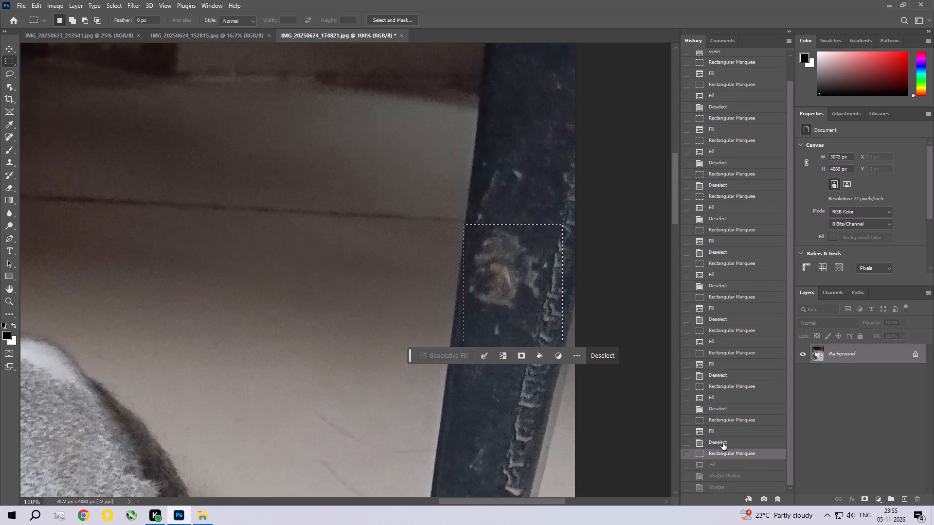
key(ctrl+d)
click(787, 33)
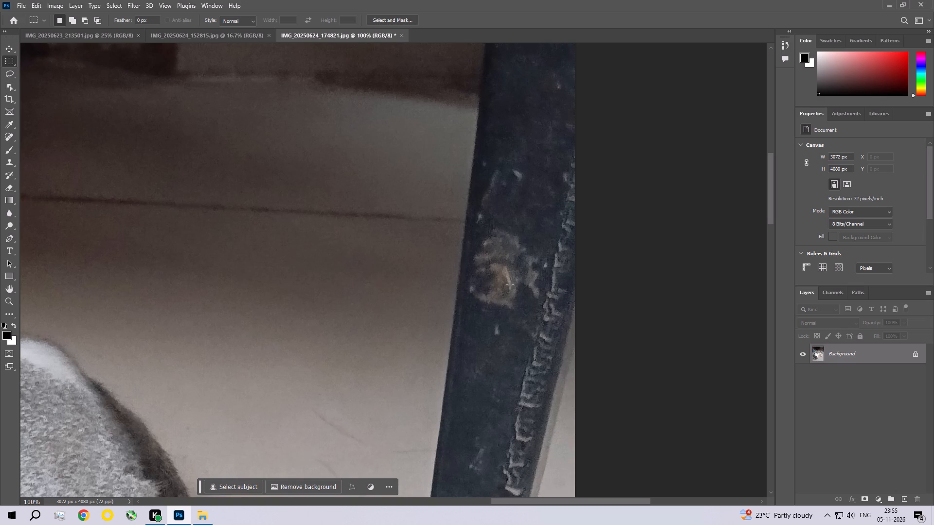
Select the small pale speck just below the brownish stain on the post and remove it with Content-Aware Fill.
drag(488, 319, 509, 343)
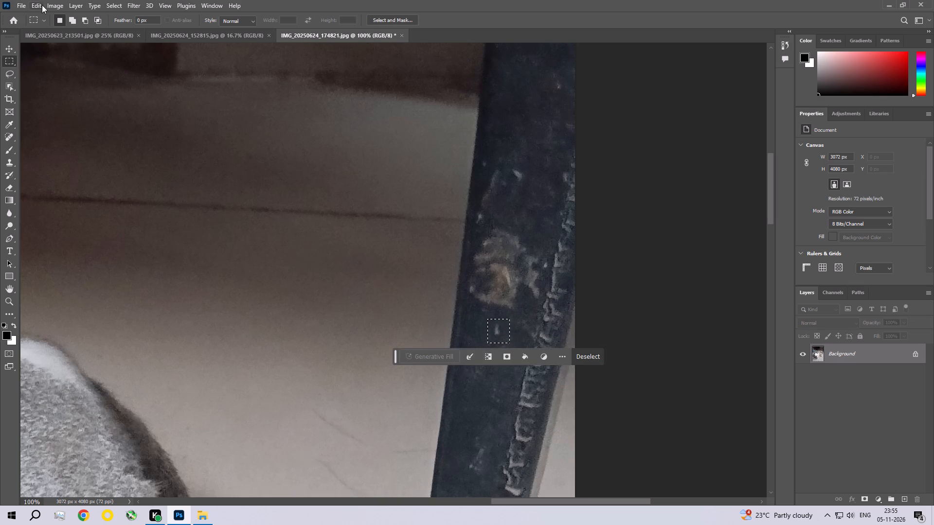
click(36, 3)
click(50, 157)
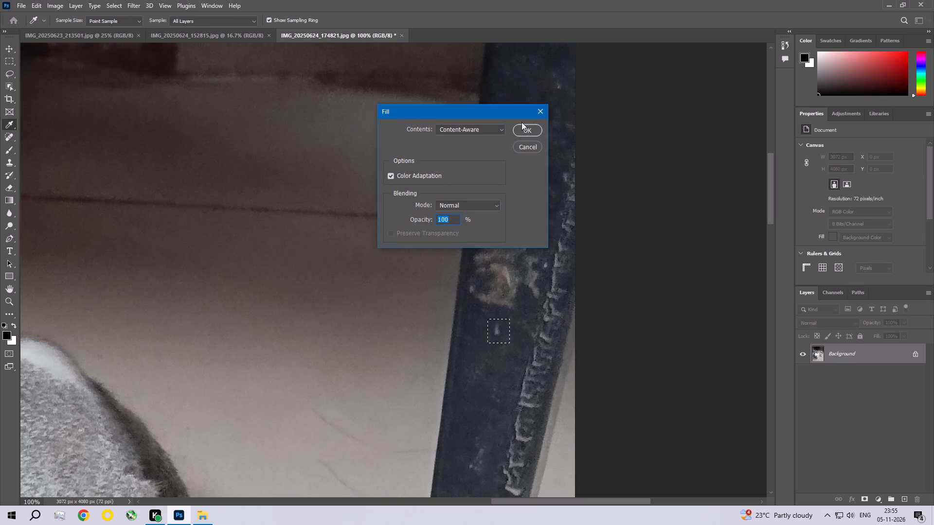
click(524, 129)
Select the bright speck above the brownish stain on the post and remove it with Content-Aware Fill.
drag(504, 155, 534, 194)
click(36, 2)
click(54, 154)
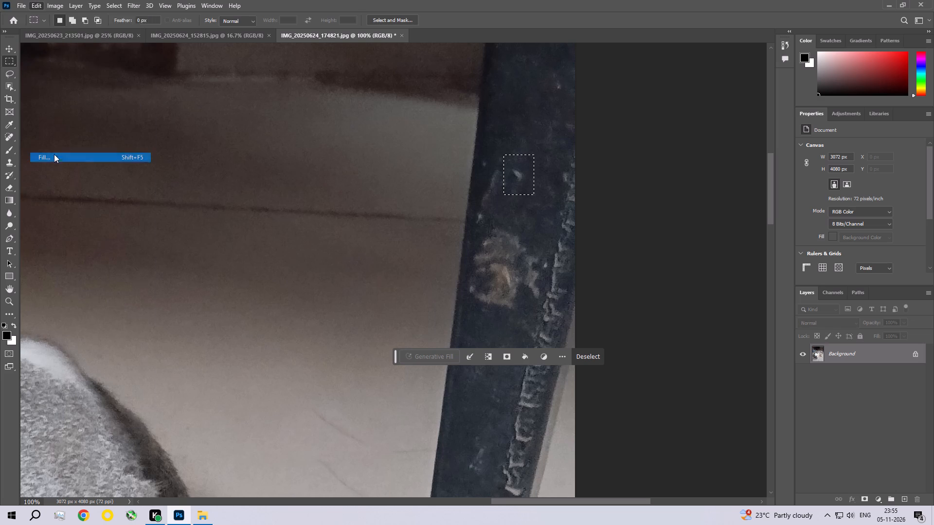
click(528, 127)
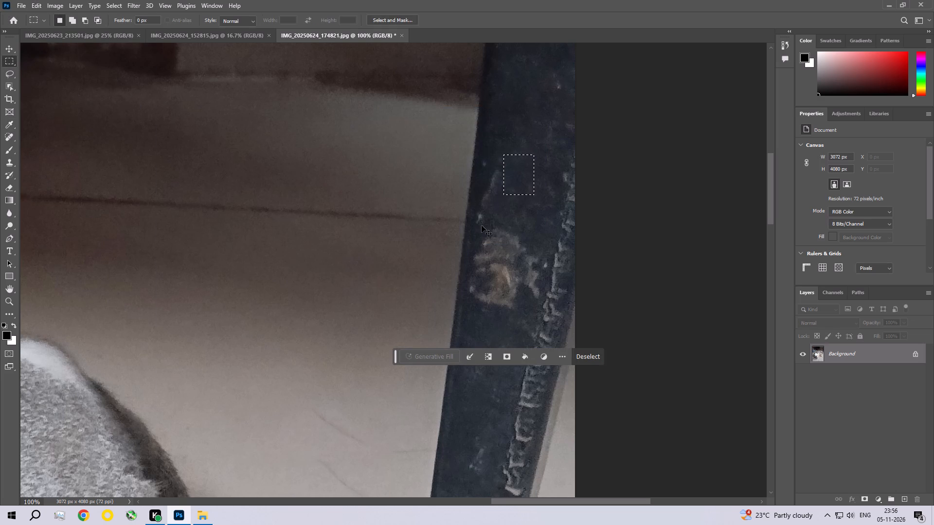
key(ctrl+d)
Select the faint specks near the post's wall-side edge, above the stain, and remove them with Content-Aware Fill.
drag(479, 156, 496, 178)
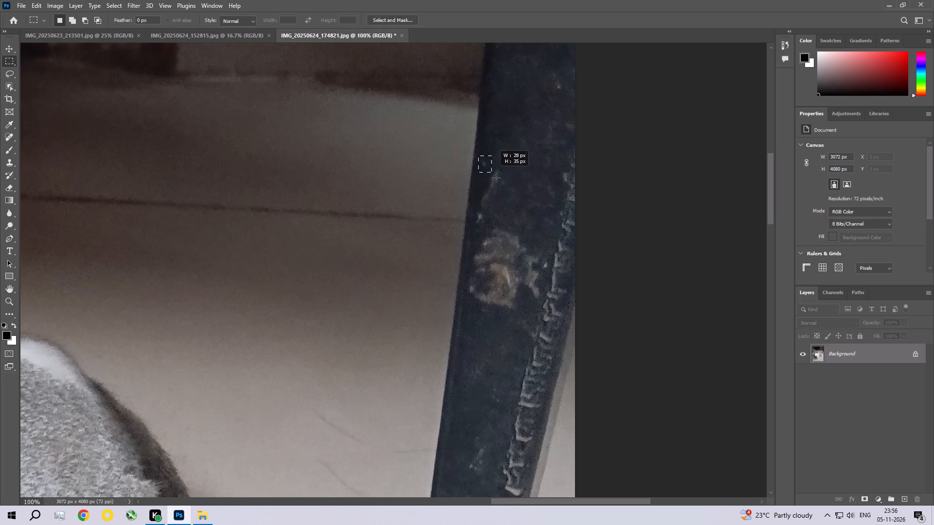
drag(496, 178, 505, 185)
click(36, 5)
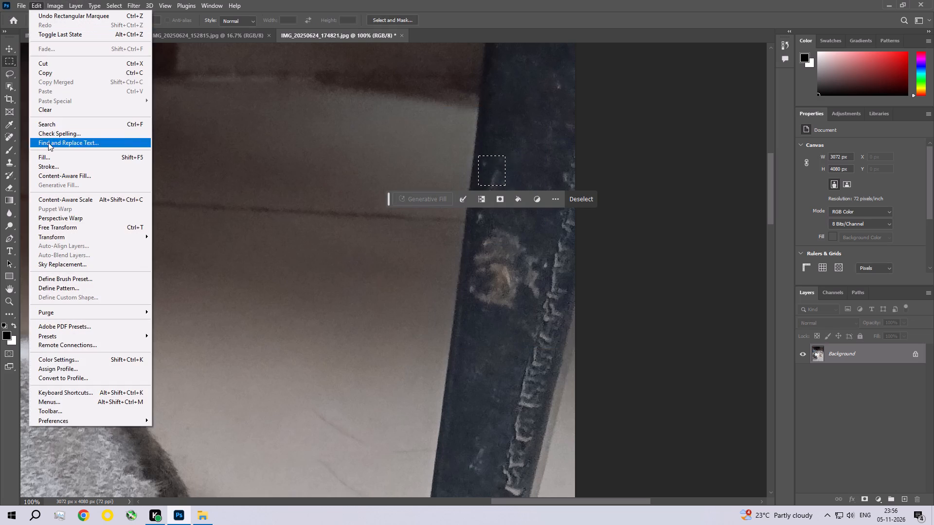
click(52, 160)
click(526, 126)
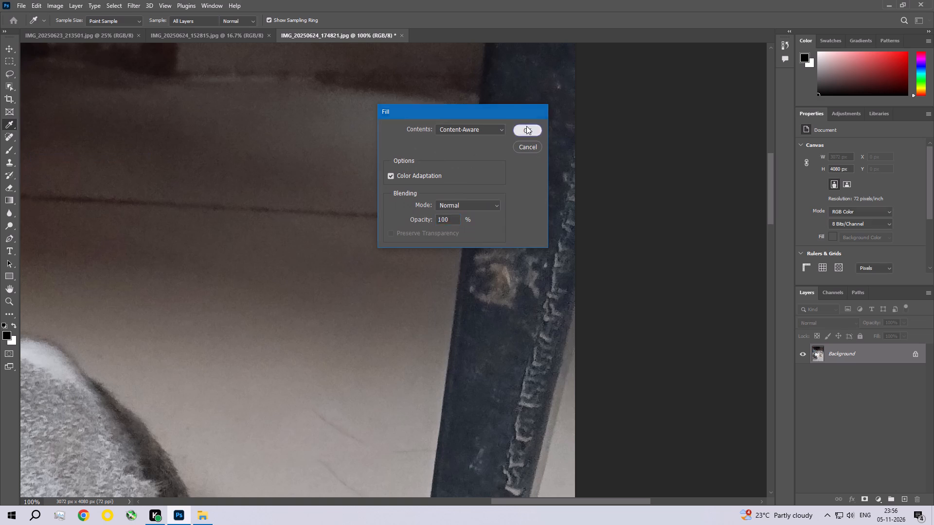
key(ctrl+d)
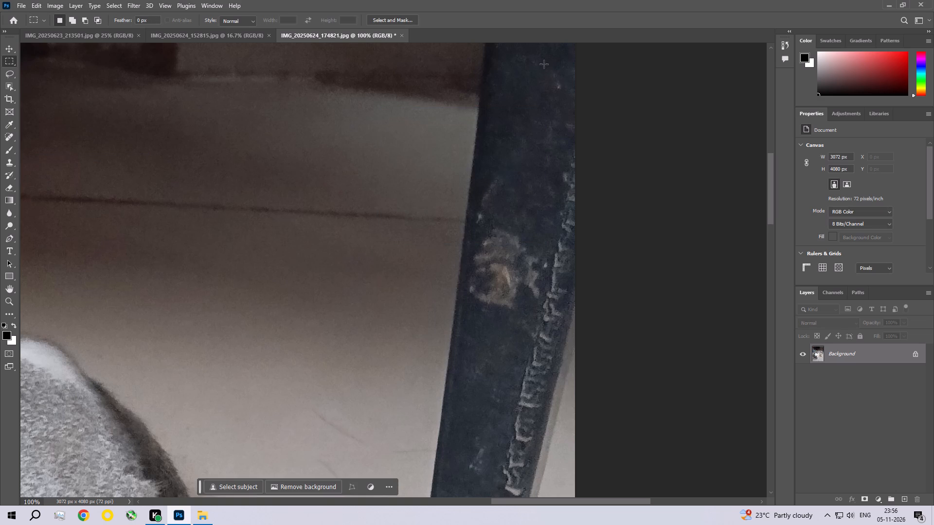
Select the small speck high on the post near the photo's outer edge and remove it with Content-Aware Fill.
drag(544, 64, 567, 101)
click(31, 1)
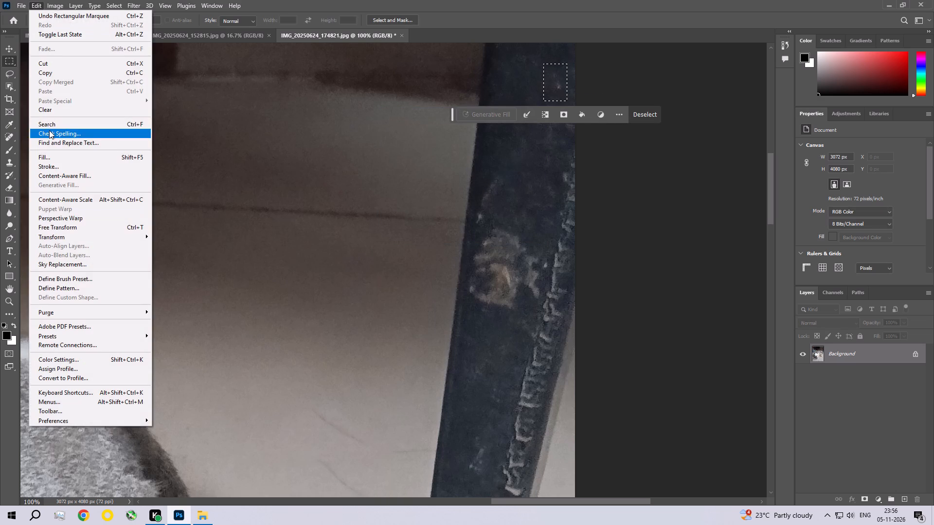
click(54, 153)
click(525, 129)
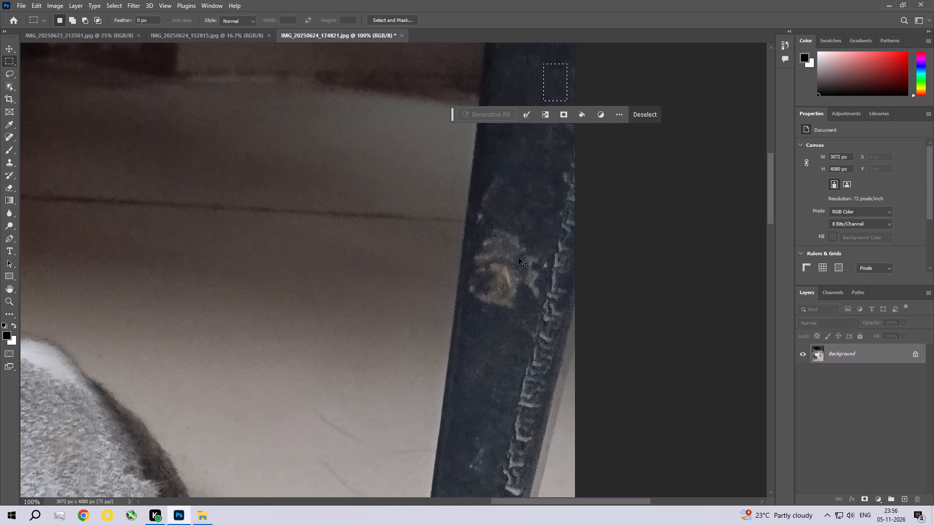
key(ctrl+d)
Select the small dark speck on the floor tile between the joint and the photo's edge, below the paws, and remove it with Content-Aware Fill.
key(space)
key(space)
key(space)
key(space)
key(space)
key(space)
key(space)
key(space)
key(space)
key(space)
key(space)
key(space)
key(space)
key(space)
key(space)
key(space)
key(space)
key(space)
key(space)
key(space)
drag(485, 291, 475, 83)
drag(474, 258, 461, 216)
key(space)
key(space)
key(space)
key(space)
key(space)
key(space)
key(space)
key(space)
key(space)
key(space)
key(space)
key(space)
key(space)
key(space)
key(space)
key(space)
key(space)
key(space)
key(space)
key(space)
drag(277, 336, 277, 173)
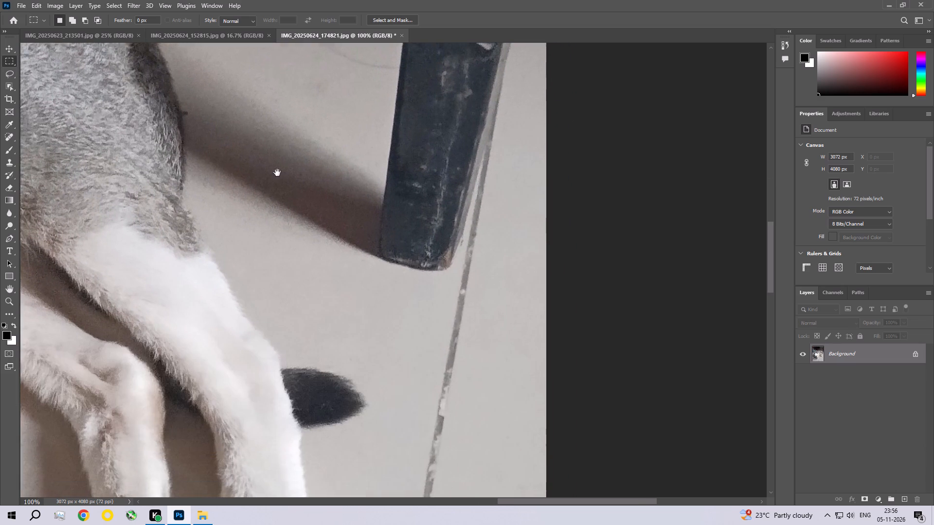
drag(277, 173, 284, 60)
drag(292, 314, 321, 160)
drag(276, 325, 321, 209)
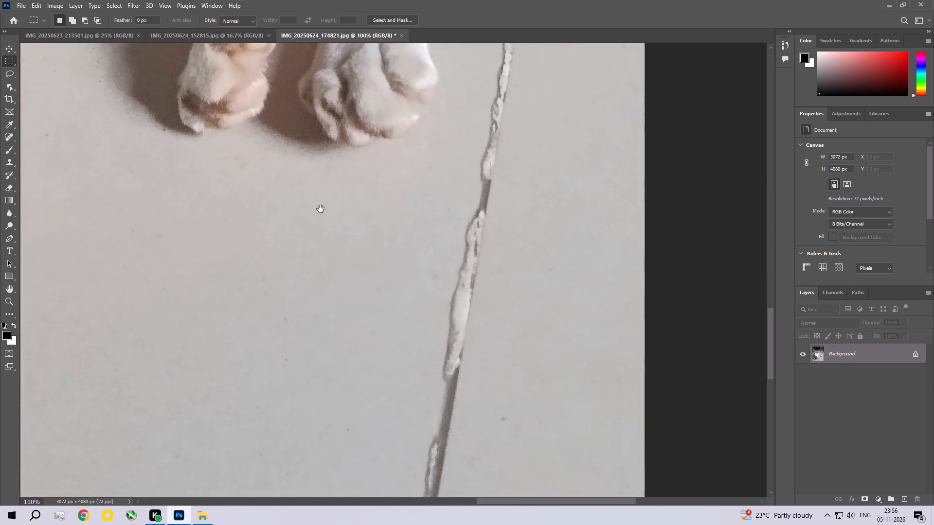
drag(321, 209, 322, 183)
drag(280, 356, 295, 257)
drag(512, 199, 545, 228)
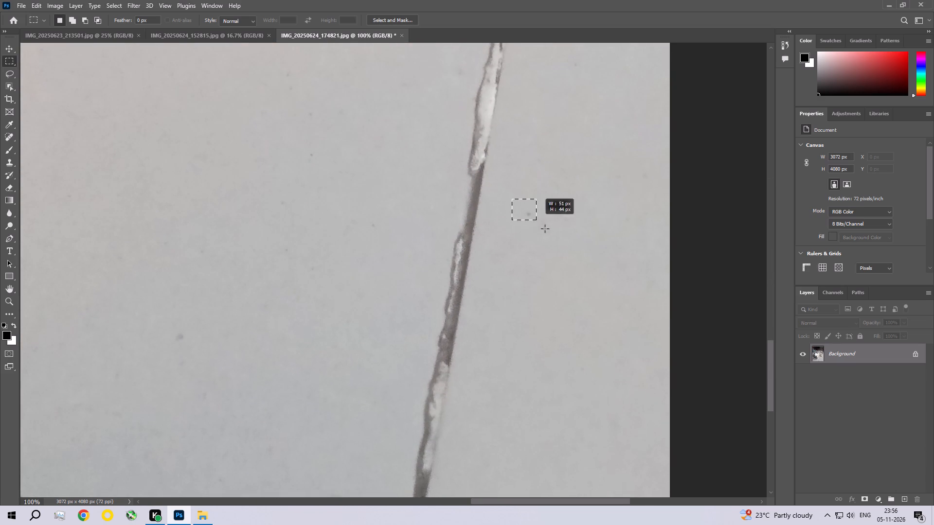
drag(545, 228, 550, 236)
click(40, 6)
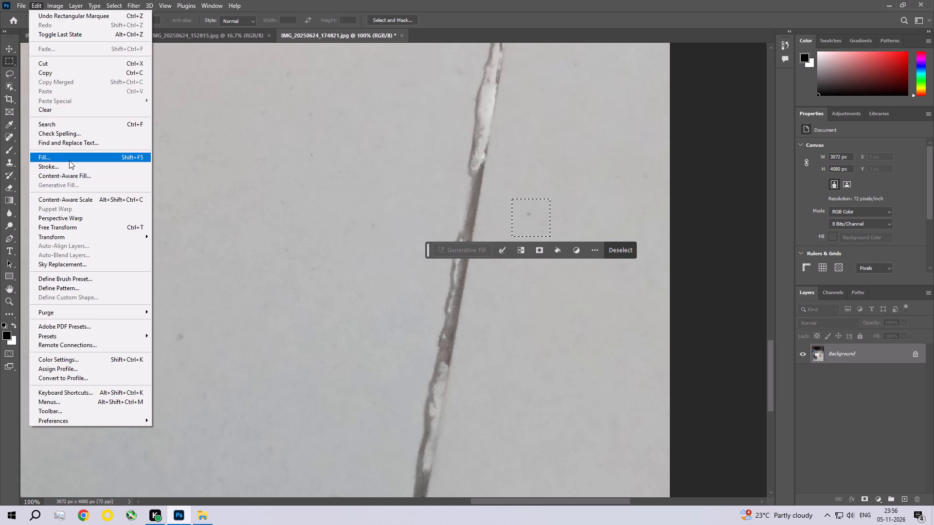
click(69, 160)
click(519, 129)
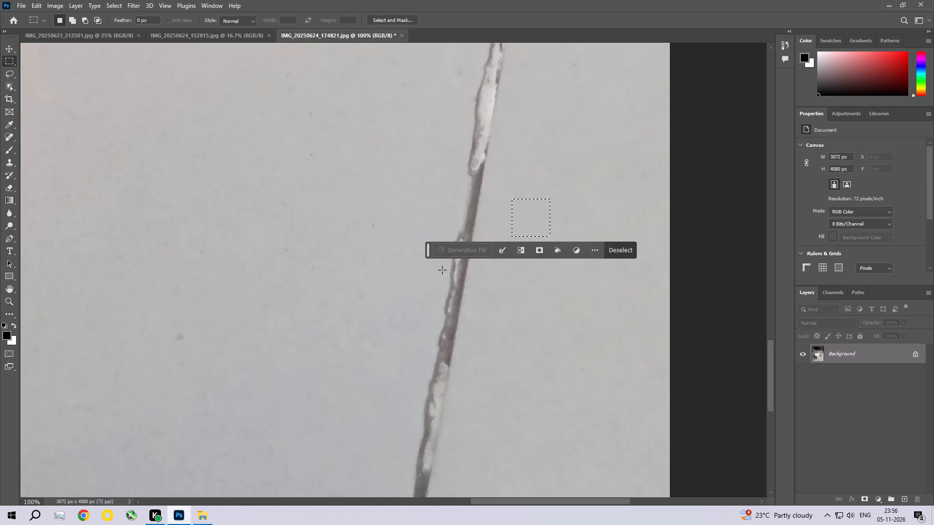
Select the dark speck on the floor tile on the cat's side of the whitish joint and remove it with Content-Aware Fill.
drag(154, 310, 197, 356)
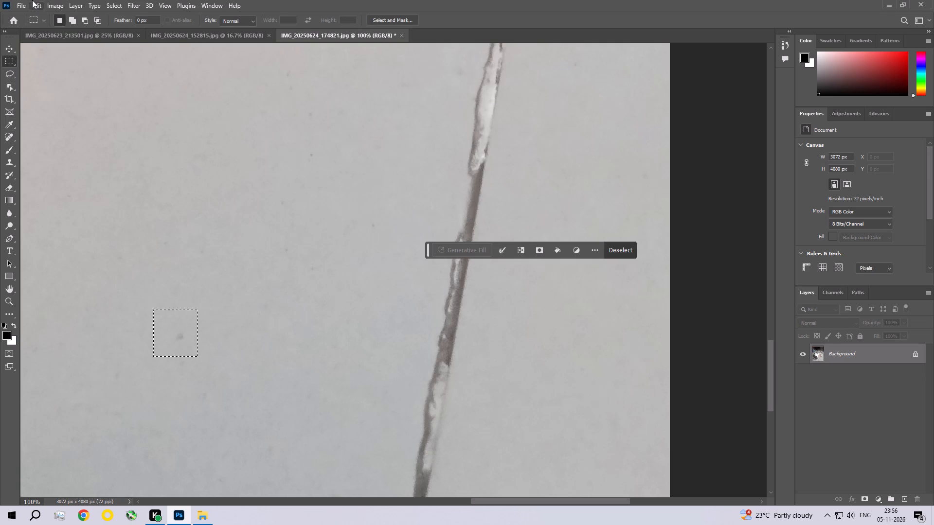
click(32, 0)
click(45, 155)
click(524, 135)
Select the faint smudge between the two converging tile joints near the photo's bottom edge and remove it with Content-Aware Fill, then deselect.
key(space)
key(space)
key(space)
key(space)
key(space)
key(space)
key(space)
key(space)
key(space)
key(space)
key(space)
key(space)
key(space)
key(space)
key(space)
key(space)
key(space)
key(space)
key(space)
key(space)
drag(272, 391, 288, 198)
drag(287, 242, 287, 306)
drag(352, 240, 377, 281)
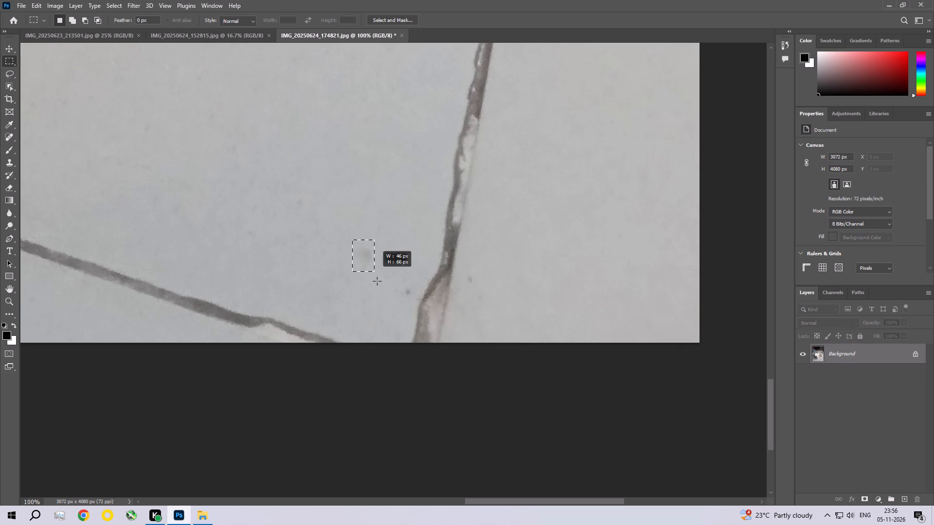
drag(377, 281, 379, 287)
click(38, 7)
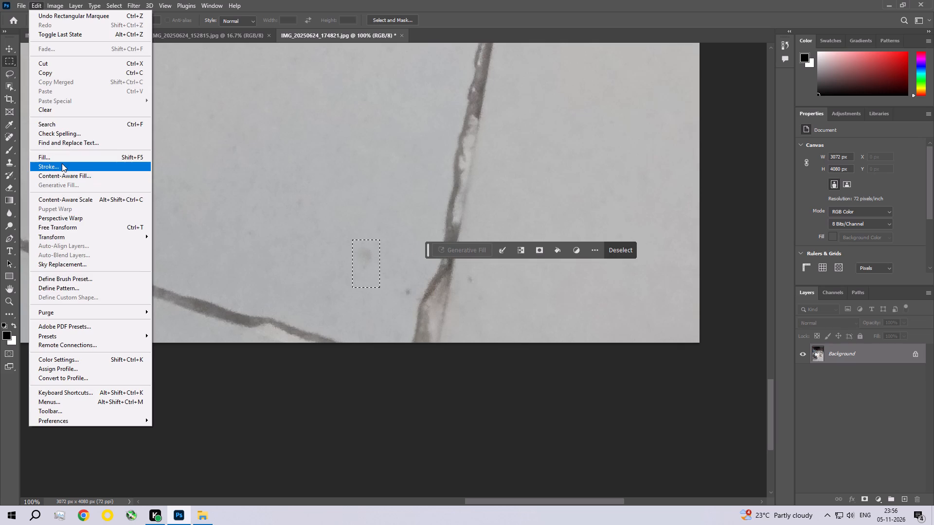
click(62, 163)
click(526, 141)
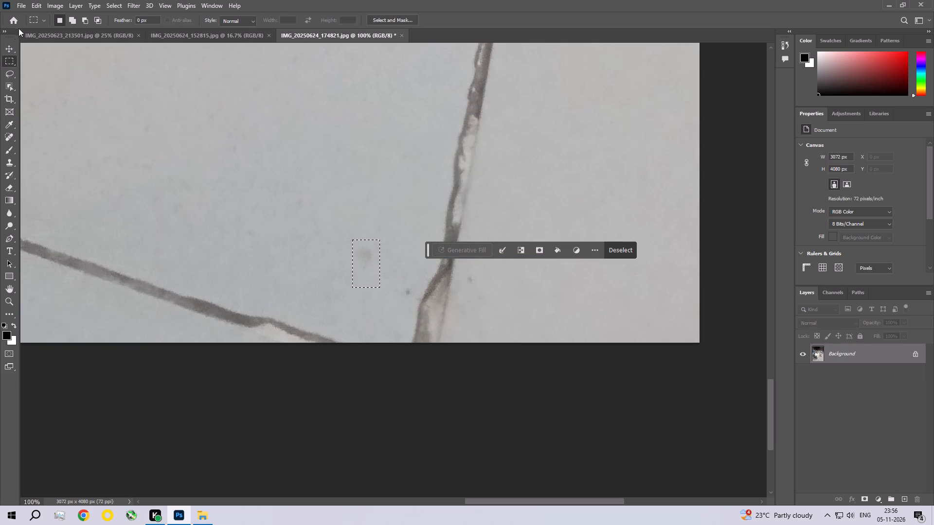
click(34, 5)
click(45, 155)
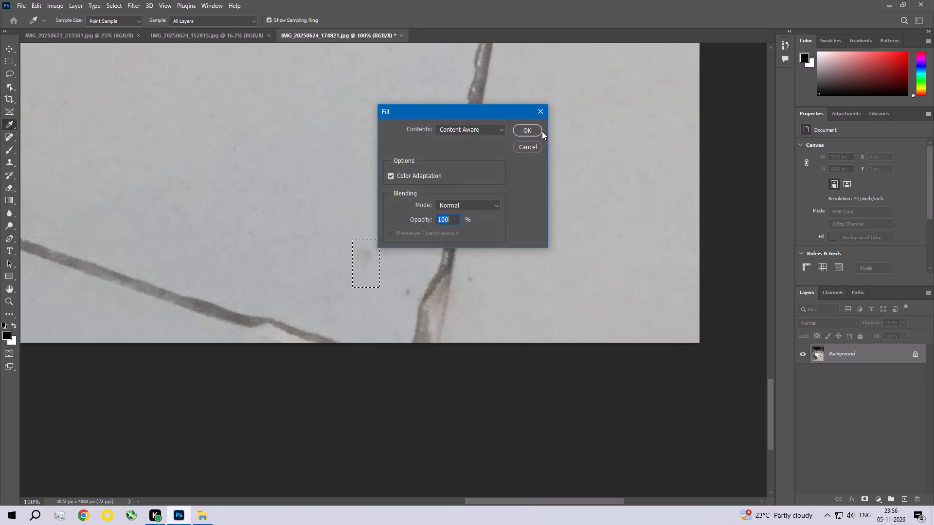
click(531, 130)
key(ctrl+d)
Select the small dark speck just inside the bend of the steep tile joint, remove it with Content-Aware Fill and deselect.
key(space)
key(space)
key(space)
key(space)
key(space)
key(space)
key(space)
key(space)
drag(383, 285, 372, 243)
drag(390, 236, 401, 259)
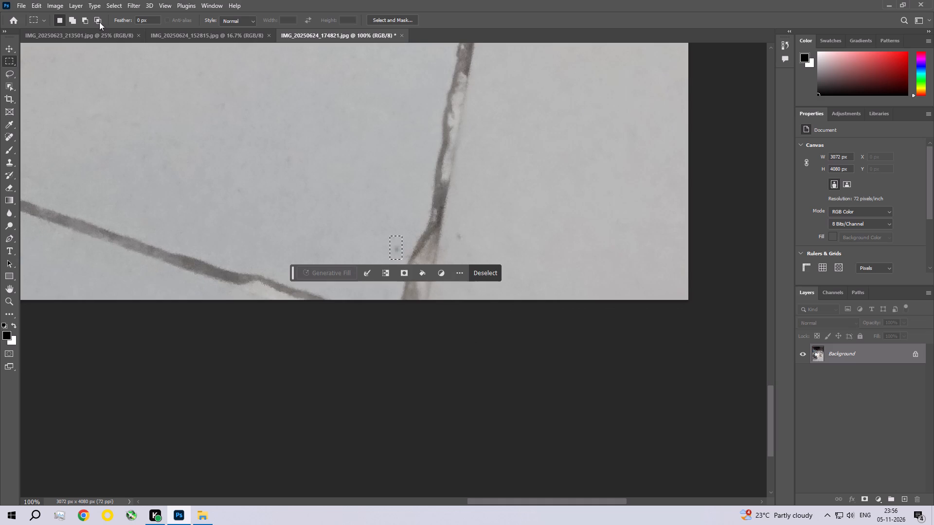
click(40, 4)
click(55, 157)
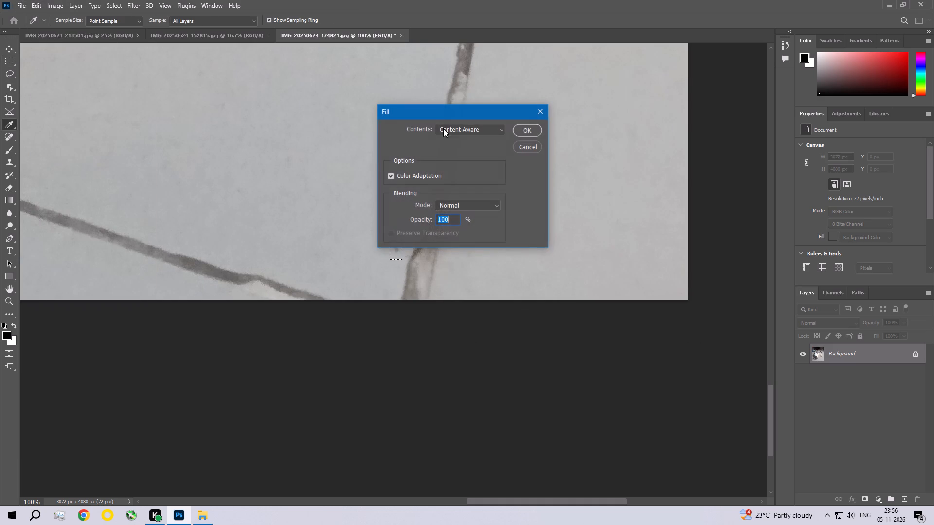
click(521, 125)
key(ctrl+d)
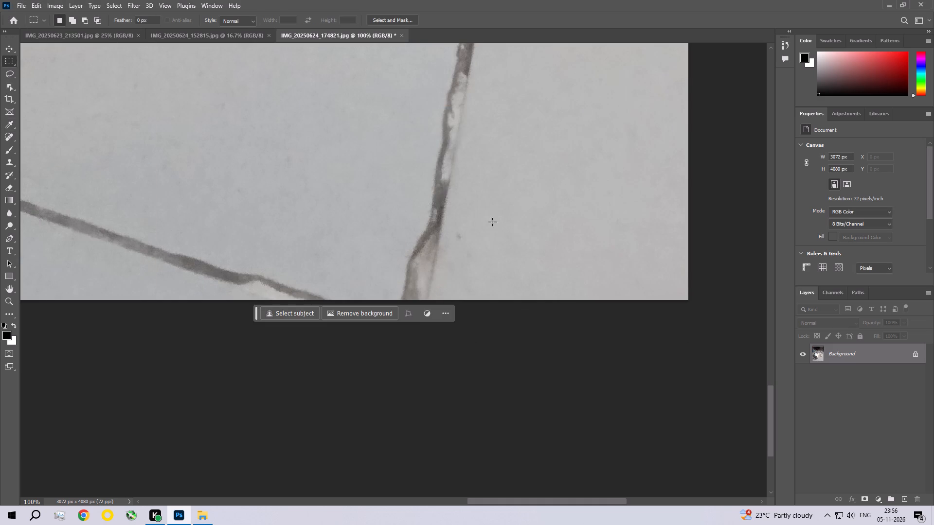
Select the small speck on the outer side of the steep joint's bend, remove it with Content-Aware Fill and deselect.
key(space)
key(space)
key(space)
key(space)
key(space)
key(space)
key(space)
key(space)
key(space)
key(space)
key(space)
key(space)
drag(473, 225, 466, 200)
drag(444, 196, 461, 231)
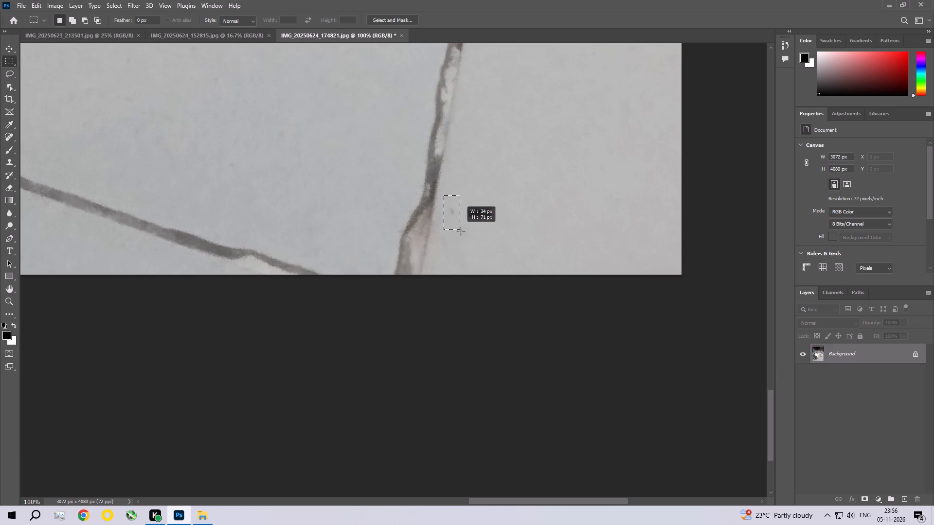
drag(461, 231, 462, 232)
click(38, 2)
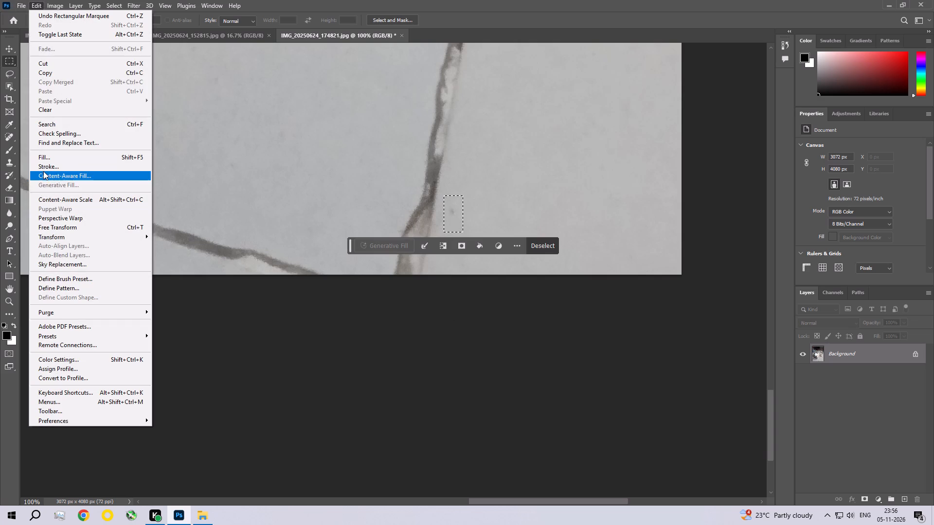
click(50, 156)
click(522, 133)
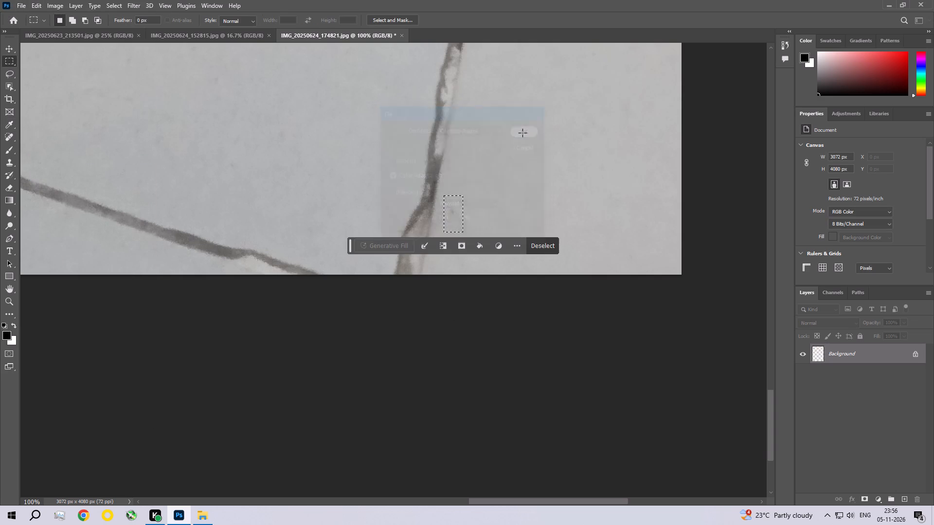
key(ctrl+d)
Select the brownish speck on the tile in the photo's bottom corner below the cat, remove it with Content-Aware Fill and deselect.
key(space)
key(space)
key(space)
key(space)
key(space)
key(space)
key(space)
key(space)
key(space)
key(space)
key(space)
key(space)
key(space)
key(space)
key(space)
key(space)
key(space)
key(space)
key(space)
key(space)
drag(518, 199, 415, 231)
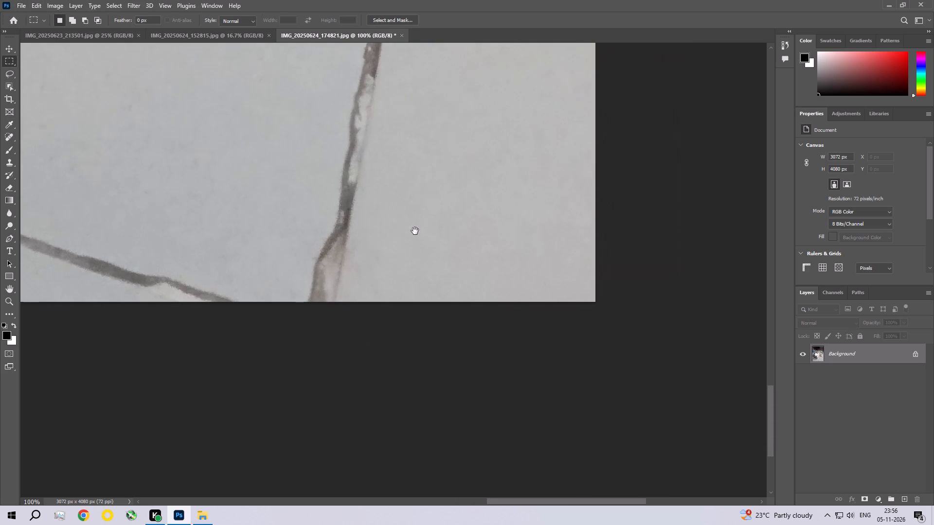
drag(415, 231, 631, 258)
drag(433, 208, 455, 344)
drag(417, 268, 652, 173)
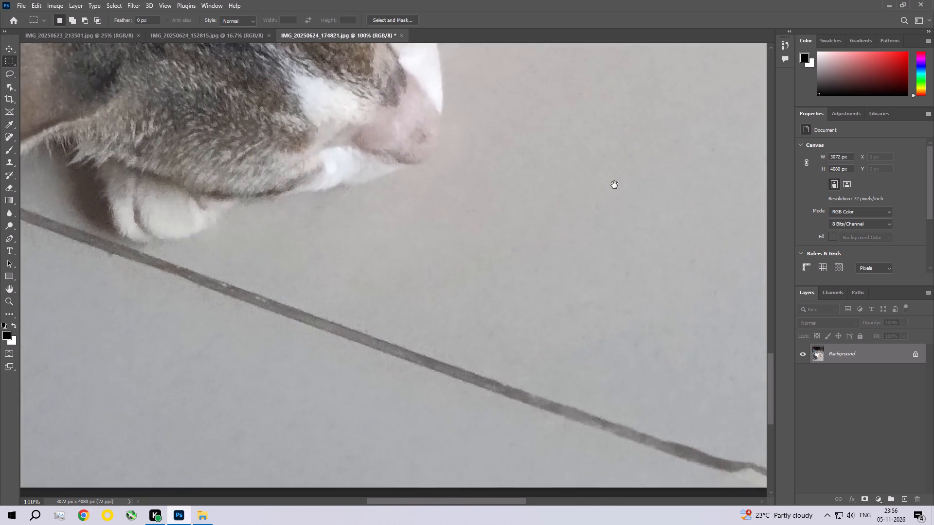
drag(451, 257, 600, 261)
drag(322, 259, 478, 282)
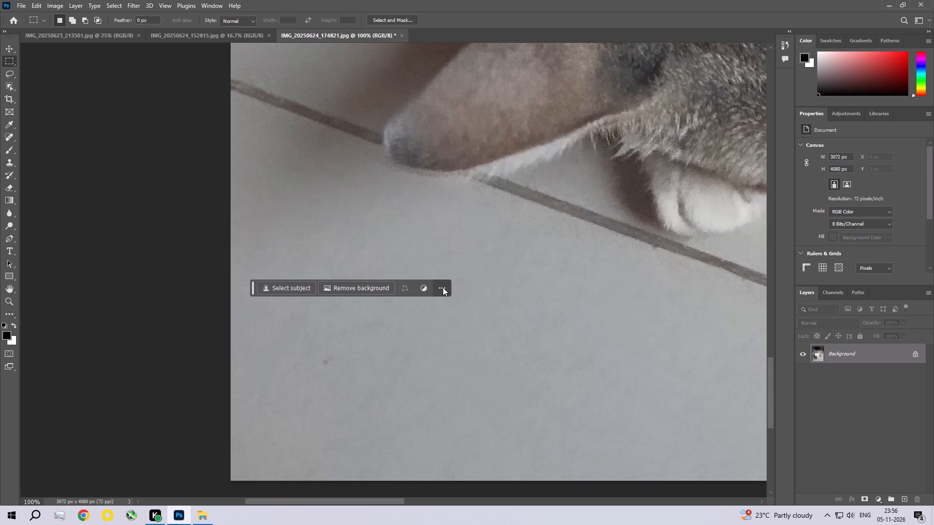
drag(309, 343, 347, 380)
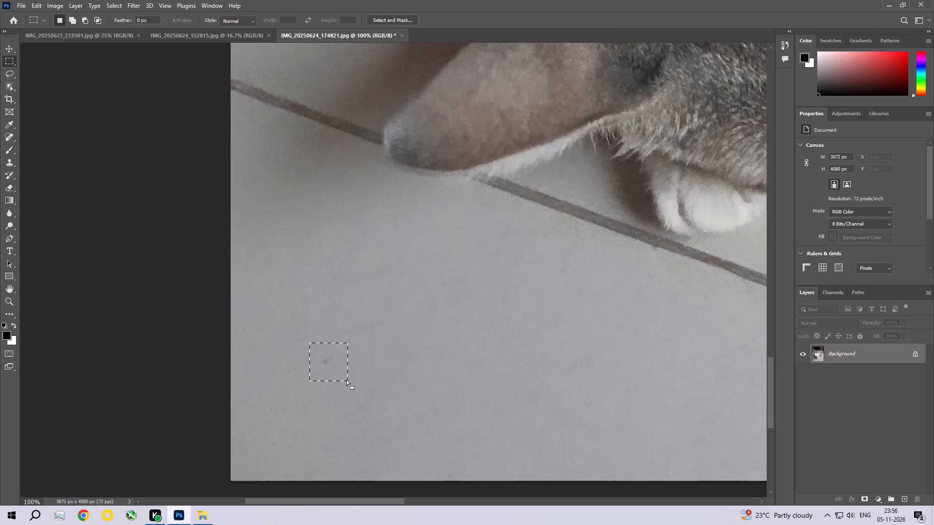
click(37, 6)
click(71, 156)
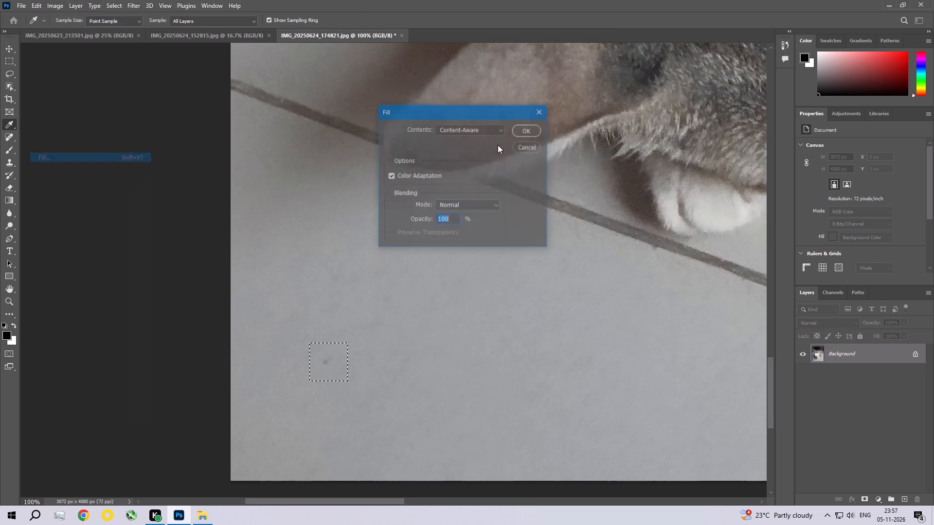
click(541, 128)
key(ctrl+d)
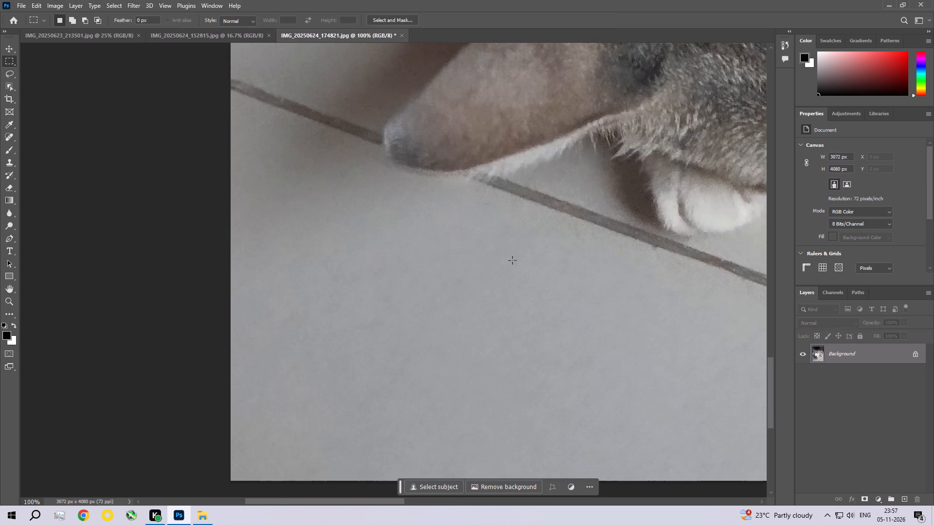
Select the faint speck at the shadow's edge below the cat's dark grey fur and remove it with Content-Aware Fill.
key(space)
key(space)
key(space)
key(space)
key(space)
key(space)
key(space)
key(space)
key(space)
key(space)
key(space)
key(space)
key(space)
key(space)
key(space)
key(space)
key(space)
key(space)
key(space)
key(space)
drag(390, 120, 387, 314)
drag(388, 293, 387, 312)
drag(387, 249, 372, 192)
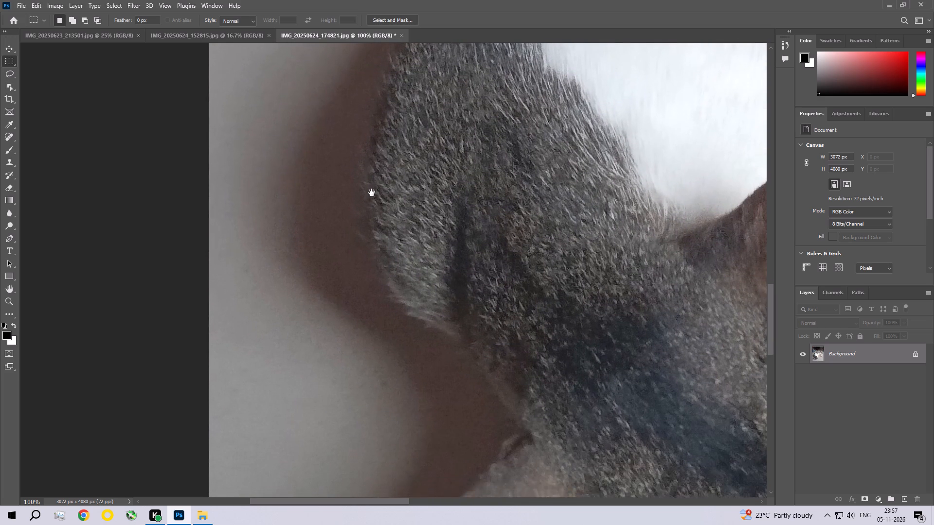
drag(366, 367, 395, 400)
click(38, 6)
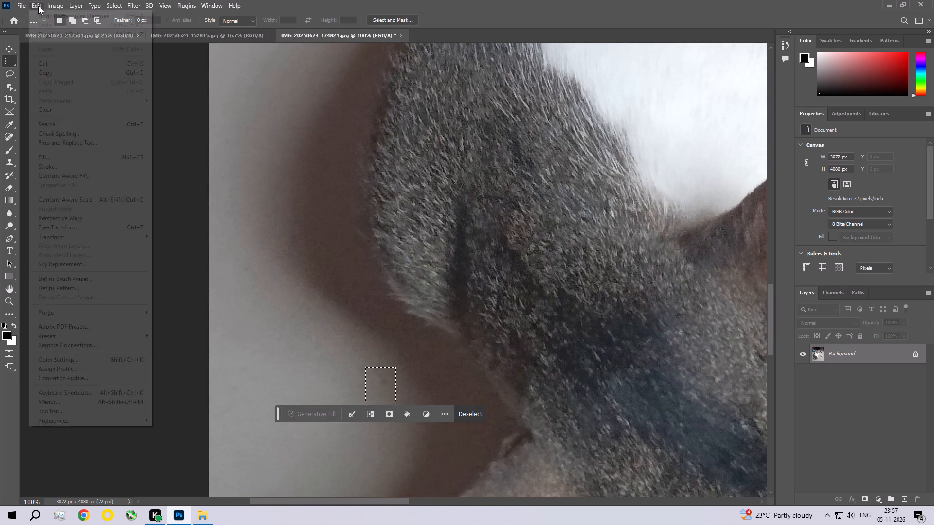
click(50, 156)
click(530, 126)
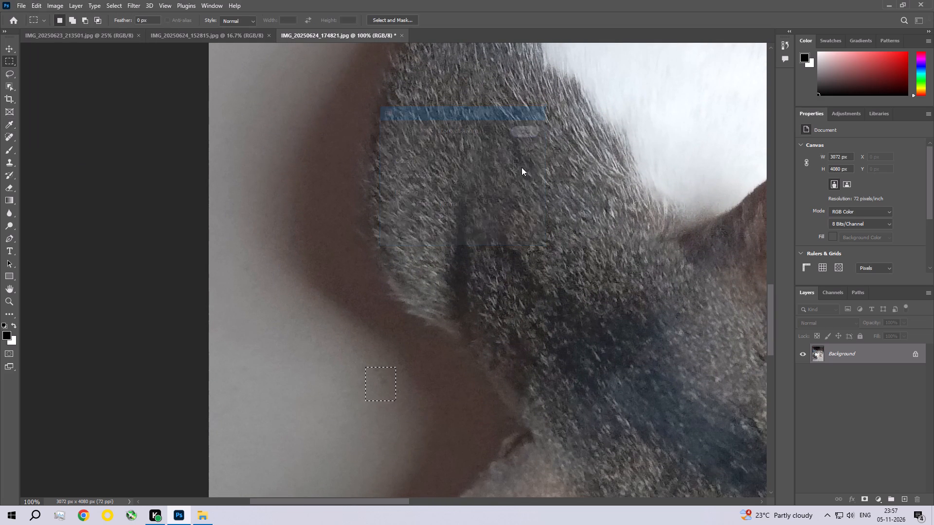
Select the faint speck on the floor tile beside the cat's grey hindquarters, remove it with Content-Aware Fill and deselect.
key(space)
key(space)
key(space)
key(space)
key(space)
key(space)
key(space)
key(space)
key(space)
key(space)
key(space)
key(space)
key(space)
key(space)
key(space)
key(space)
key(space)
key(space)
key(space)
key(space)
drag(278, 131, 322, 259)
drag(338, 233, 307, 315)
drag(354, 244, 270, 296)
drag(428, 216, 406, 297)
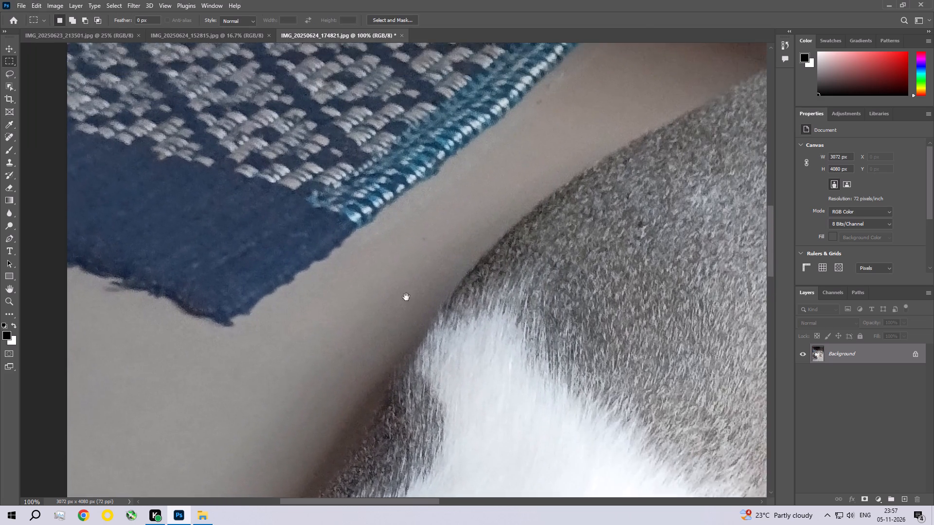
drag(406, 297, 390, 316)
drag(426, 246, 290, 273)
drag(454, 198, 301, 245)
drag(385, 192, 386, 267)
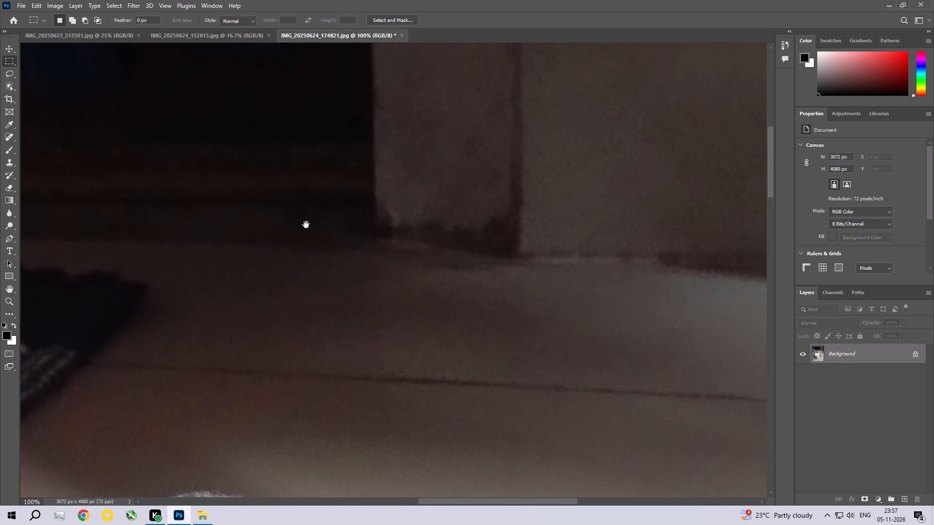
drag(287, 219, 491, 300)
drag(323, 295, 545, 246)
drag(451, 260, 95, 198)
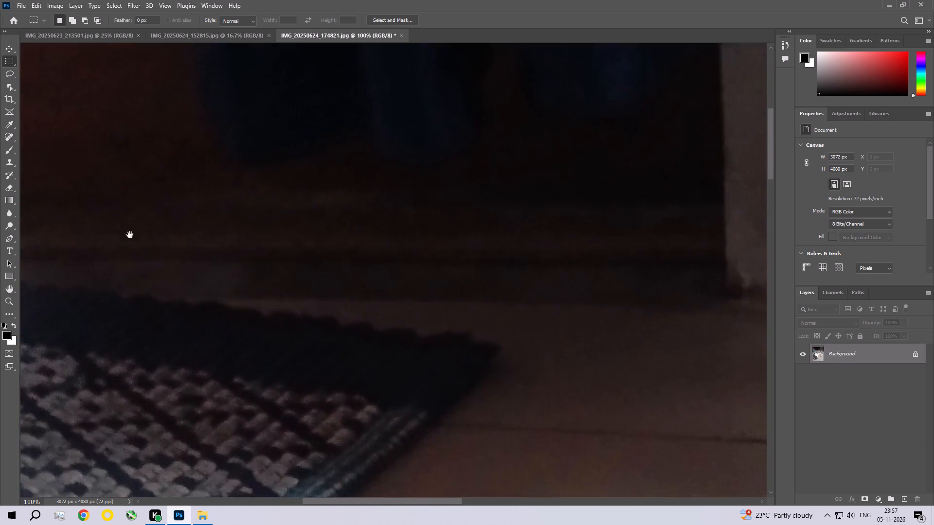
drag(472, 342, 279, 227)
drag(364, 274, 393, 157)
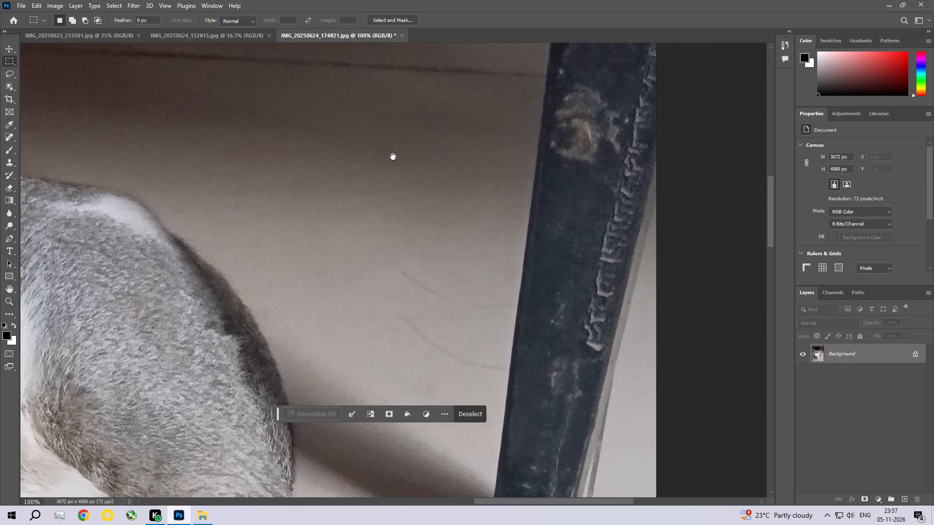
drag(257, 271, 278, 298)
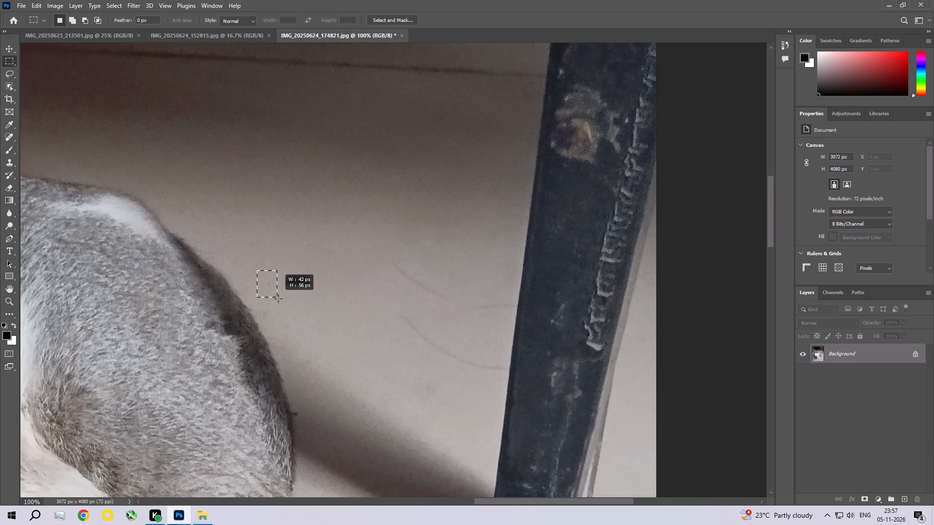
drag(278, 298, 280, 299)
click(34, 0)
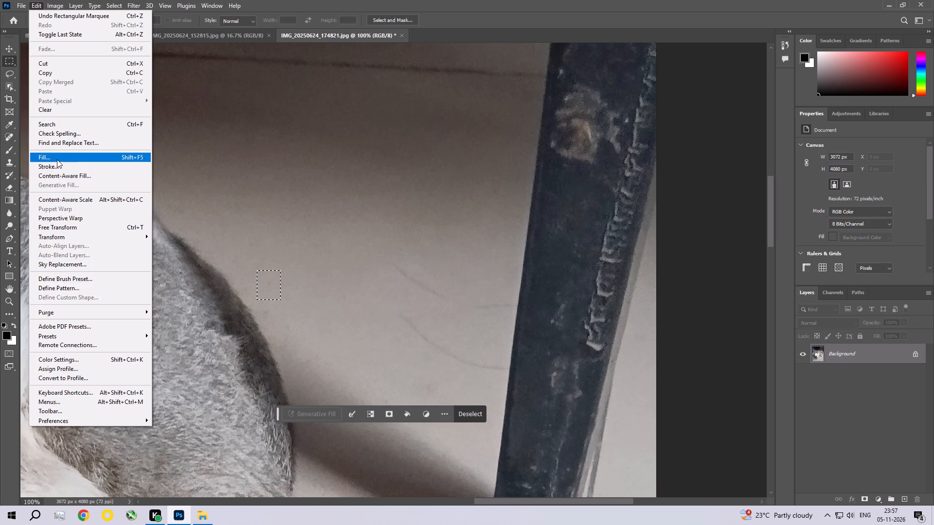
click(57, 159)
click(537, 130)
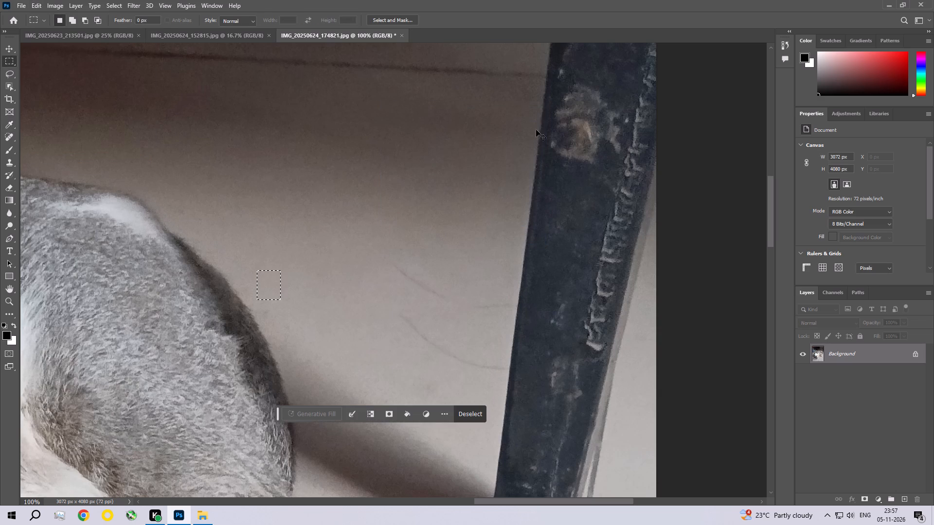
key(ctrl+d)
Select the small speck on the tile just beyond the cat's nose and whiskers, remove it with Content-Aware Fill and deselect.
key(space)
key(space)
key(space)
key(space)
key(space)
key(space)
key(space)
key(space)
key(space)
key(space)
key(space)
key(space)
key(space)
key(space)
key(space)
key(space)
key(space)
key(space)
key(space)
key(space)
drag(393, 293, 374, 144)
drag(376, 196, 373, 200)
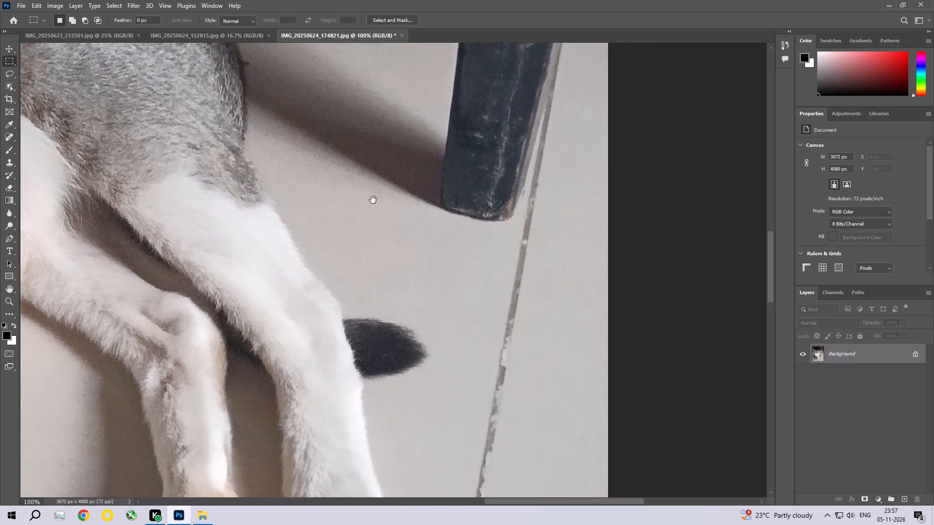
drag(373, 200, 392, 165)
drag(376, 184, 479, 112)
drag(396, 172, 401, 105)
drag(346, 210, 317, 144)
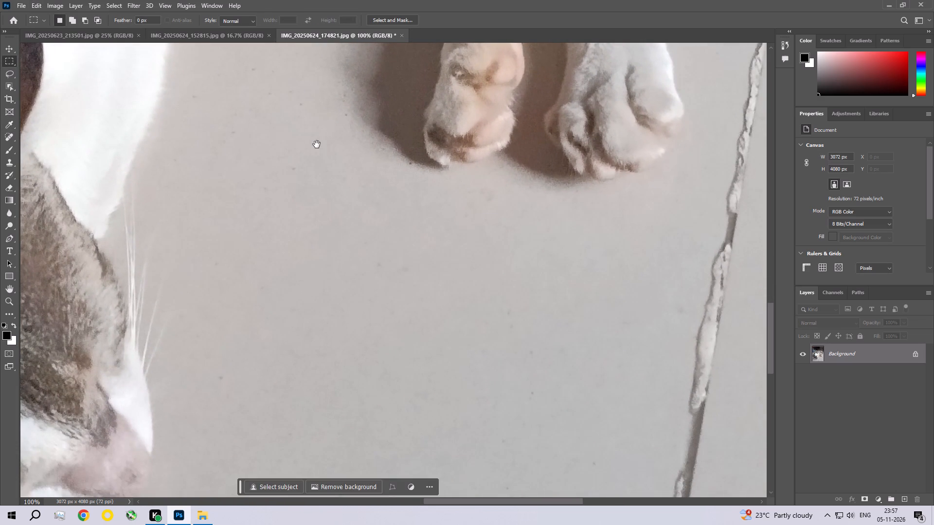
drag(336, 277, 271, 260)
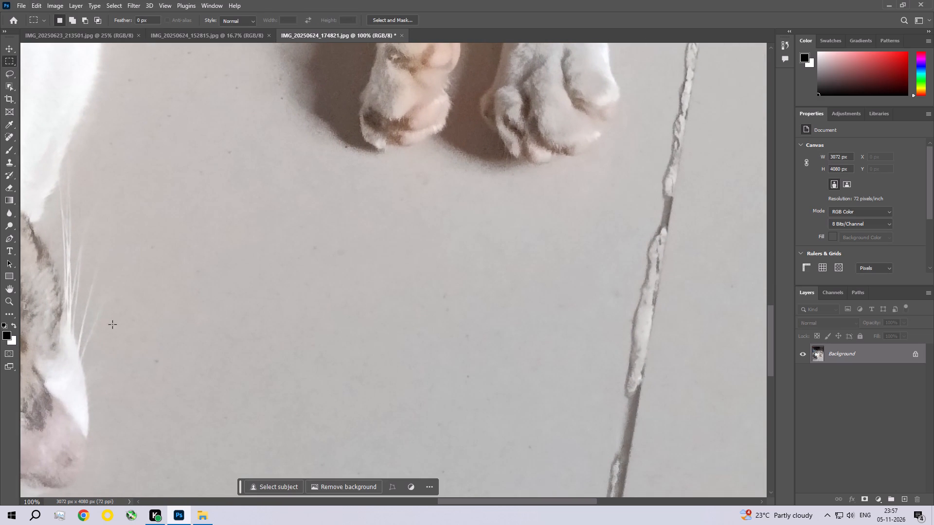
drag(142, 346, 178, 396)
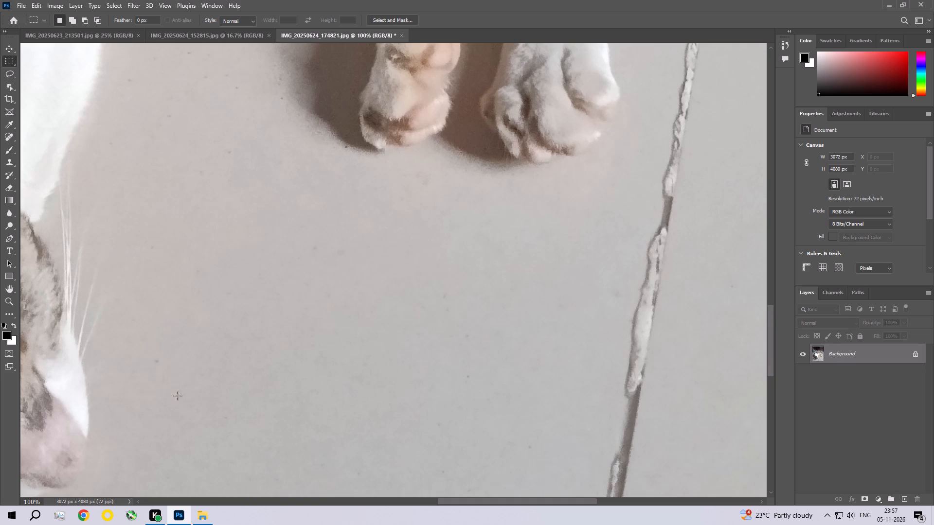
click(36, 4)
click(54, 156)
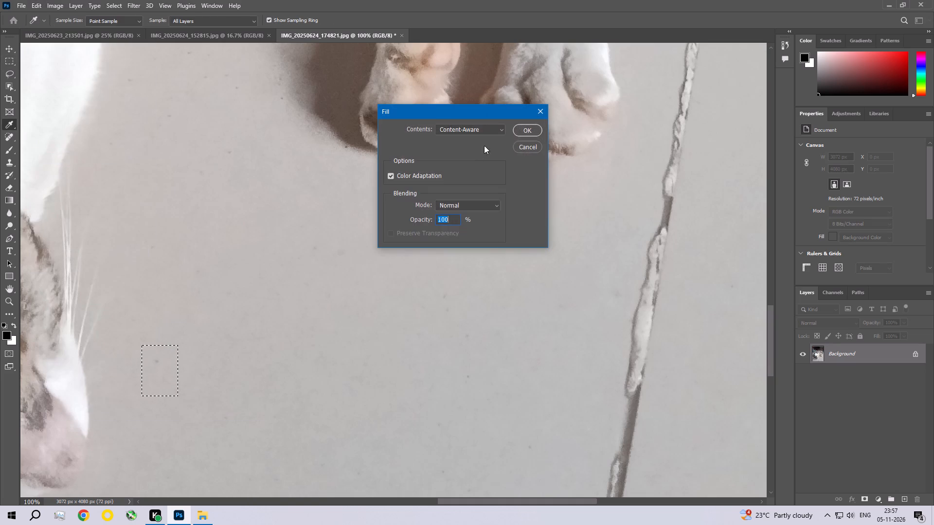
click(526, 131)
key(ctrl+d)
Fit the whole cat photo in view and apply Brightness/Contrast with brightness -20 and slightly raised contrast.
key(space)
key(space)
key(space)
key(space)
key(space)
key(space)
key(space)
key(space)
key(space)
key(space)
key(space)
key(space)
key(space)
key(space)
key(space)
key(space)
key(space)
key(space)
key(space)
key(space)
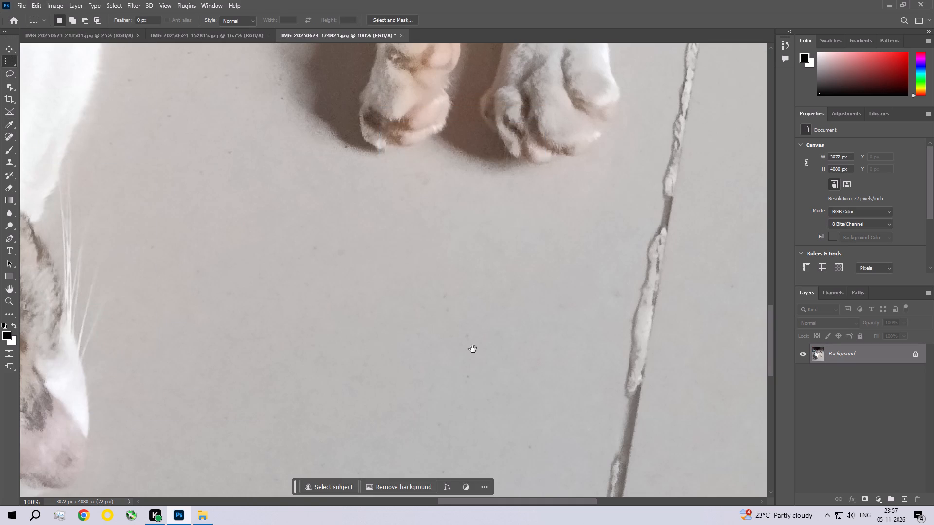
drag(473, 348, 482, 192)
drag(472, 230, 461, 249)
key(ctrl+0)
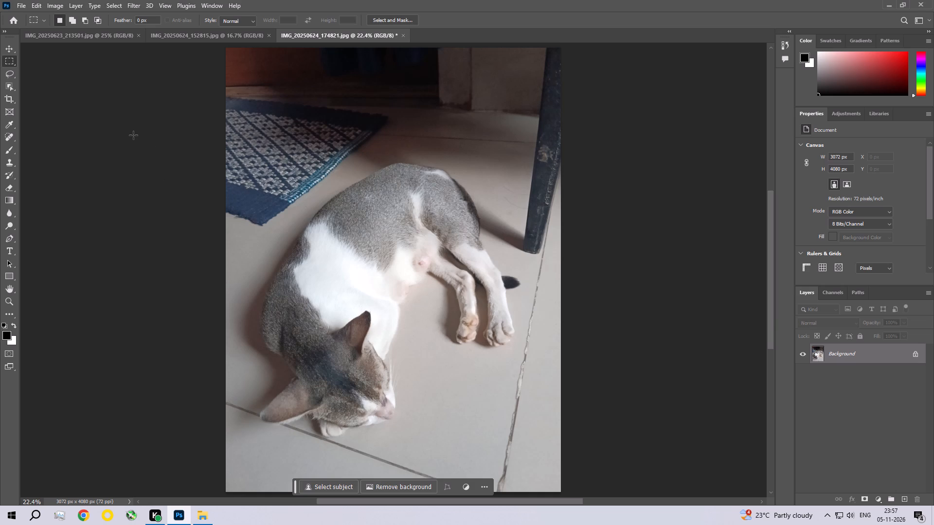
click(56, 0)
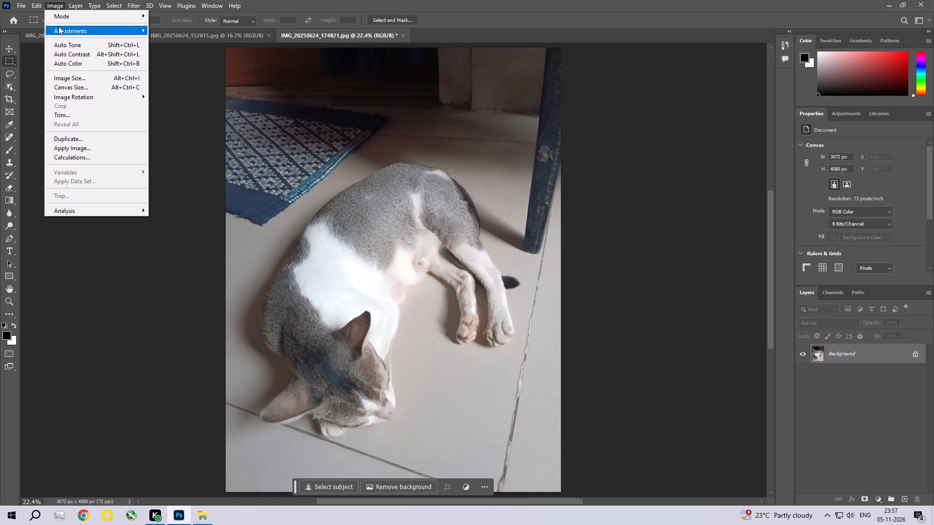
click(58, 26)
click(211, 28)
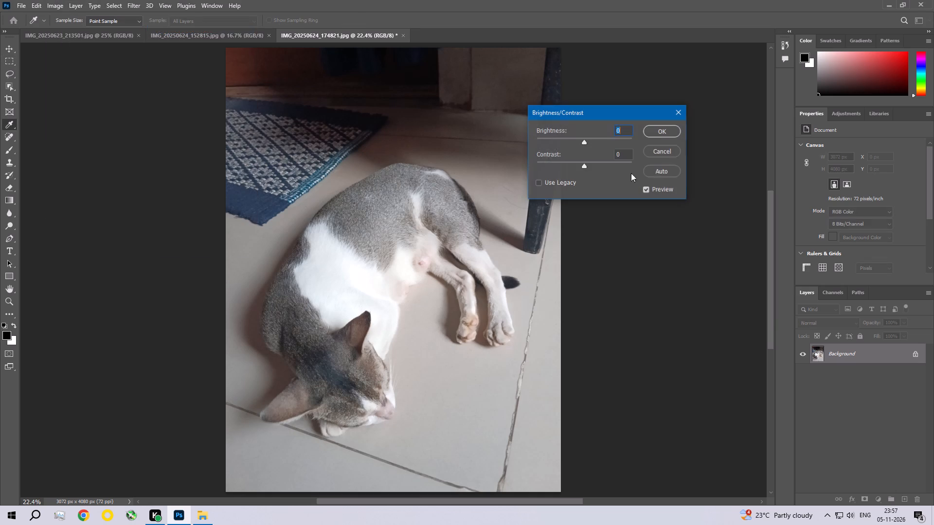
click(581, 142)
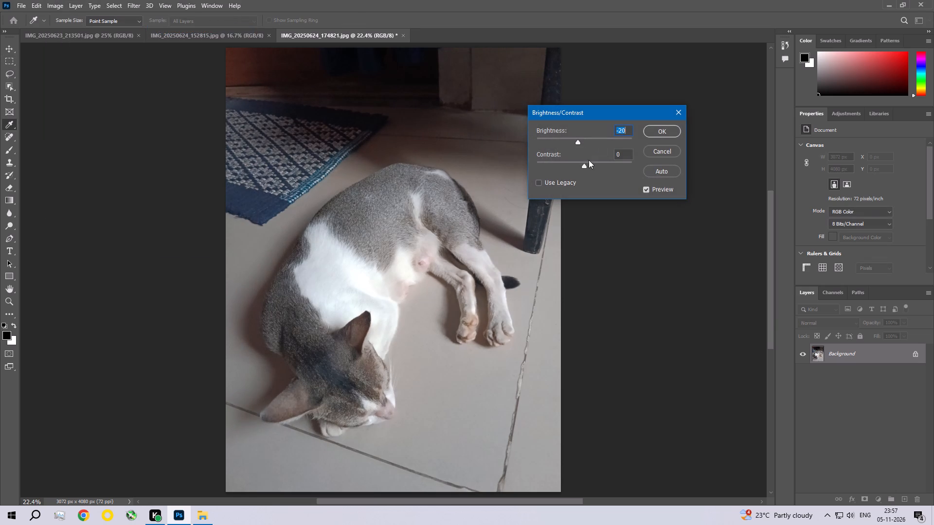
click(590, 163)
click(669, 127)
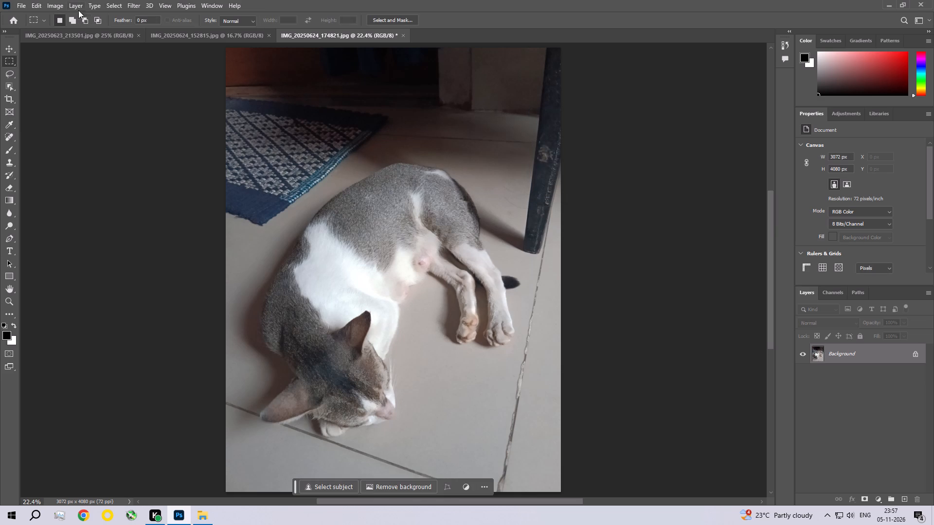
Darken the photo with an RGB Curves adjustment using points 135 to 119, 64 to 57 and 191 to 165.
click(47, 1)
click(64, 29)
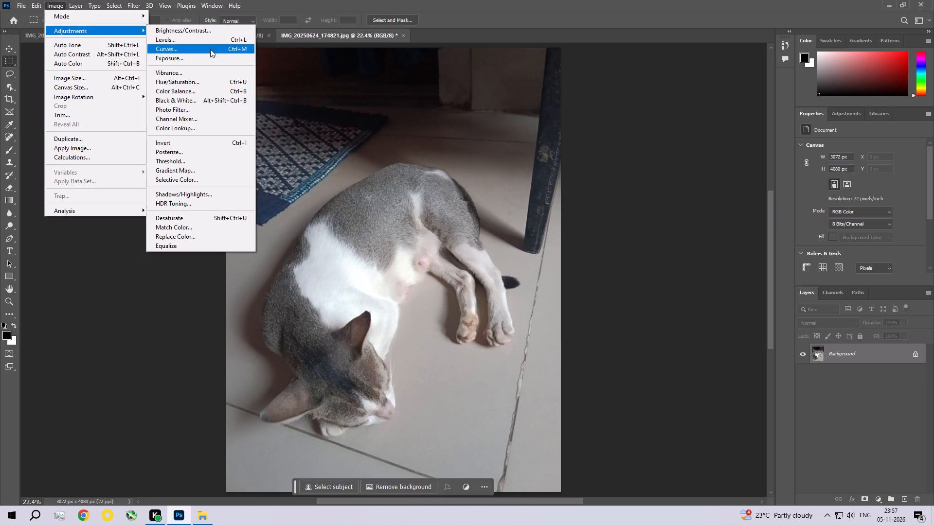
drag(210, 60, 206, 51)
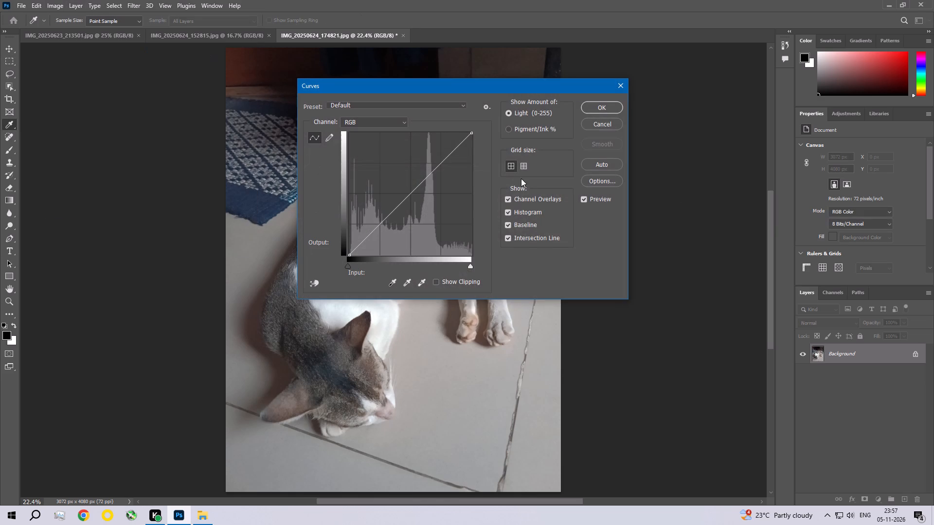
drag(464, 90, 709, 87)
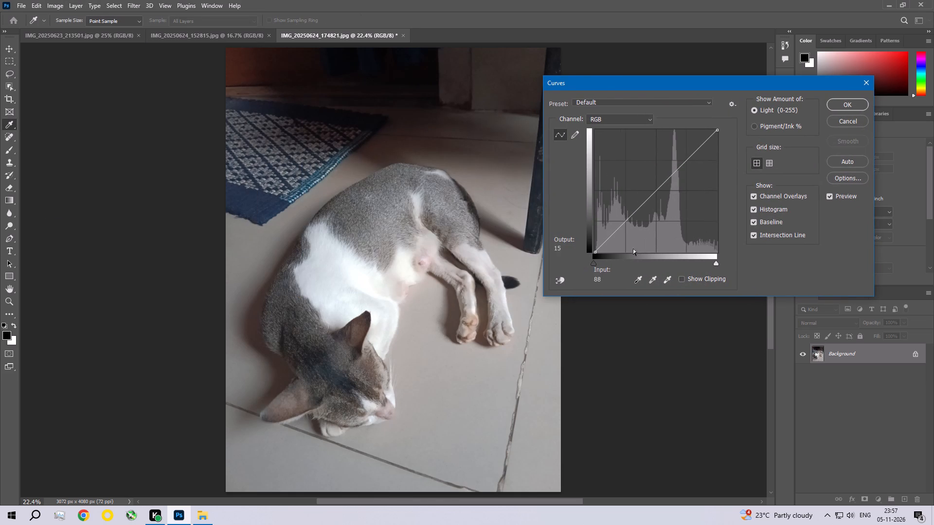
click(657, 192)
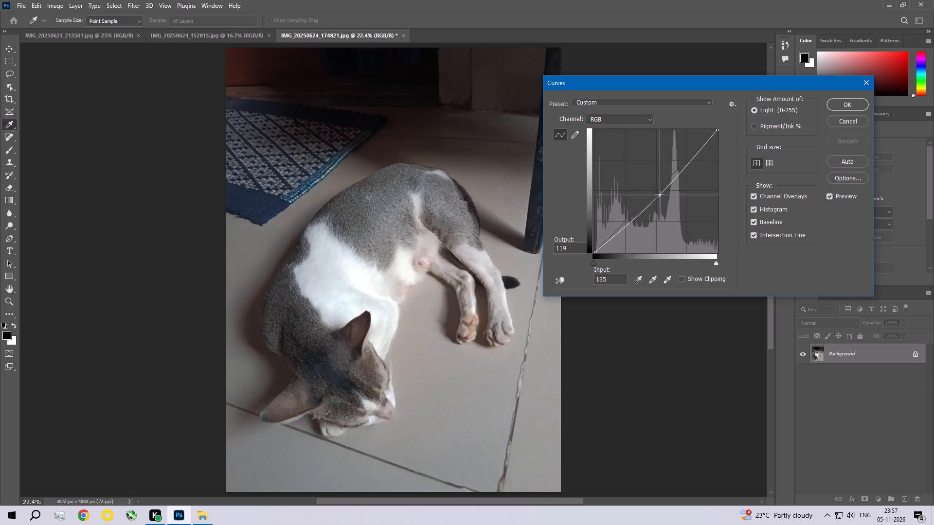
click(628, 225)
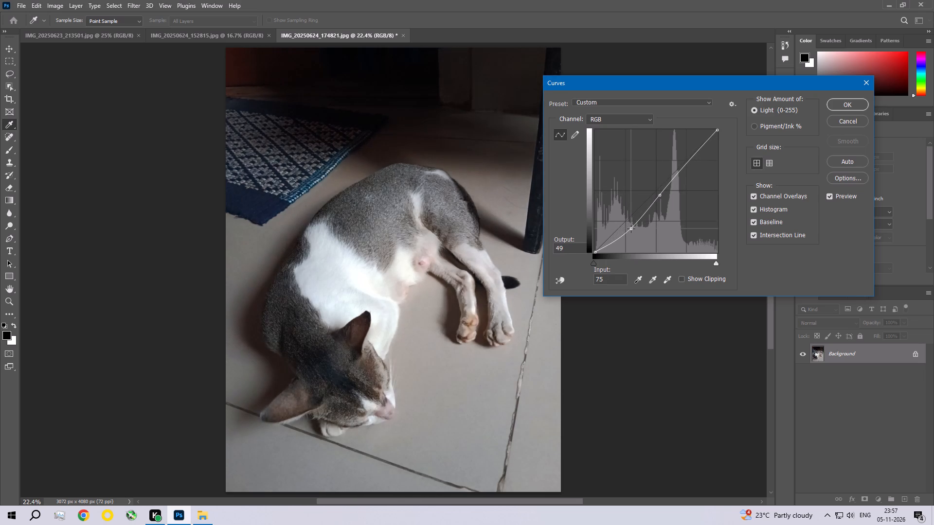
click(683, 172)
click(837, 104)
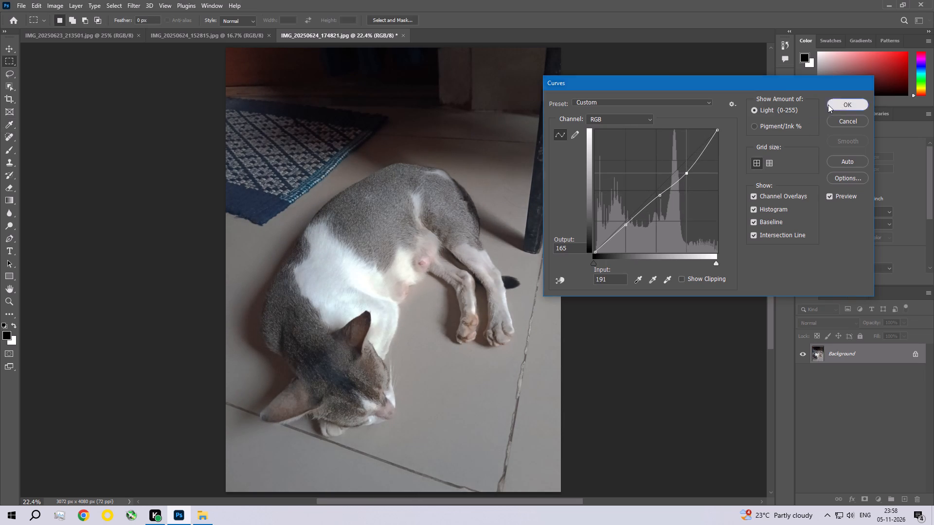
Warm the cat photo by applying a Photo Filter with Warming Filter (85).
click(56, 1)
click(62, 30)
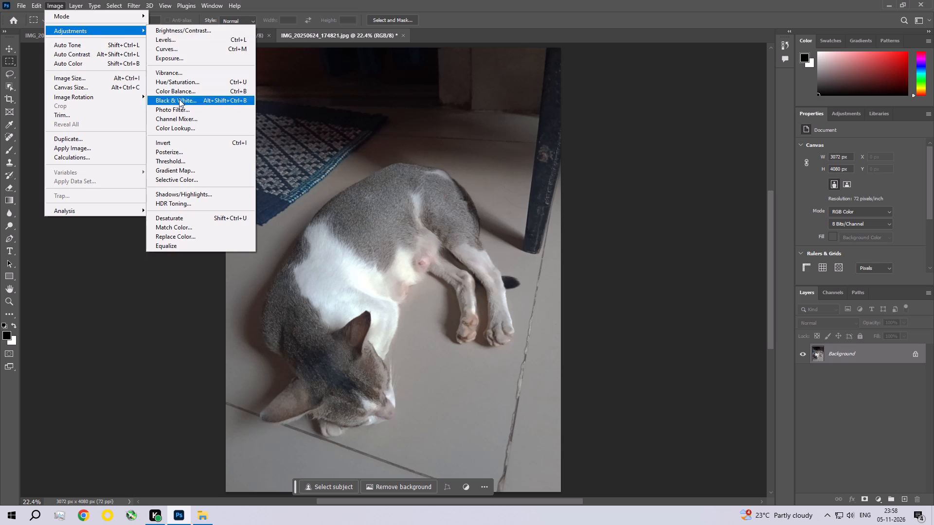
click(178, 111)
click(715, 112)
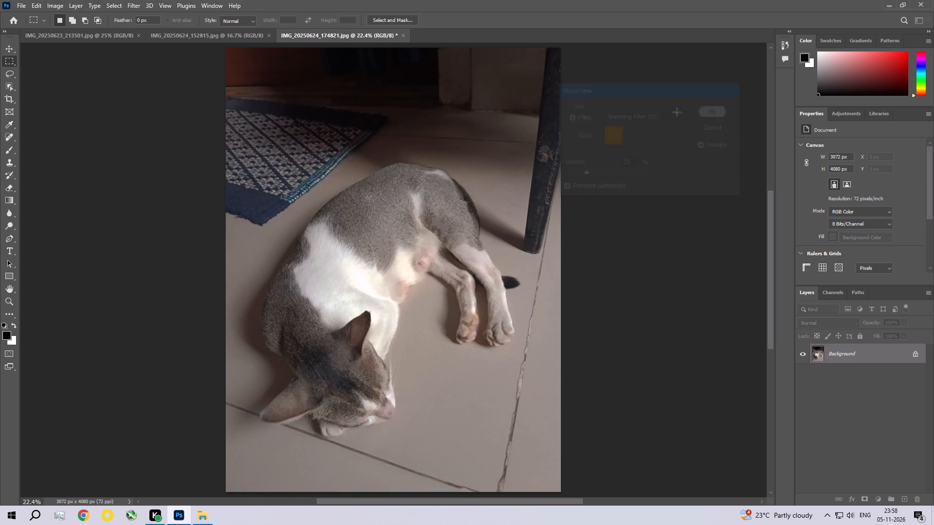
Apply an Exposure adjustment to the cat photo with the offset set to 0.01.
click(56, 3)
click(68, 30)
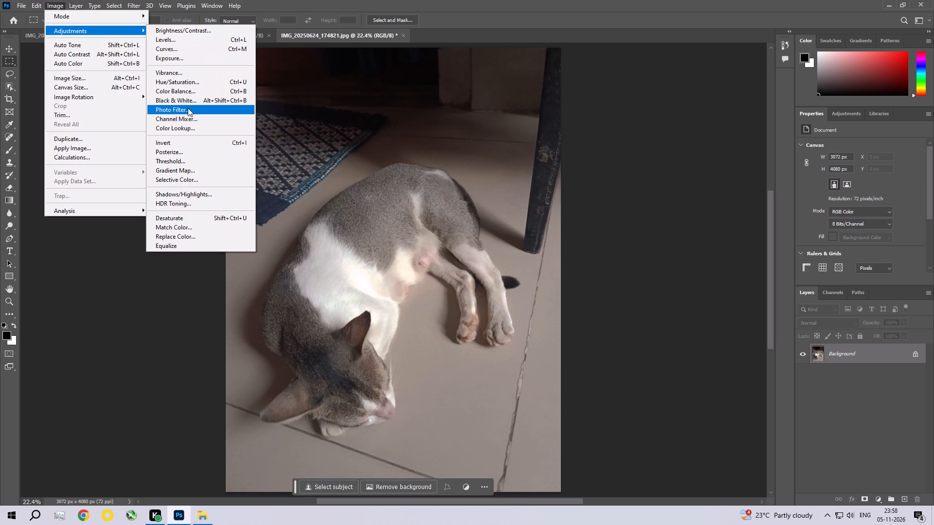
click(187, 60)
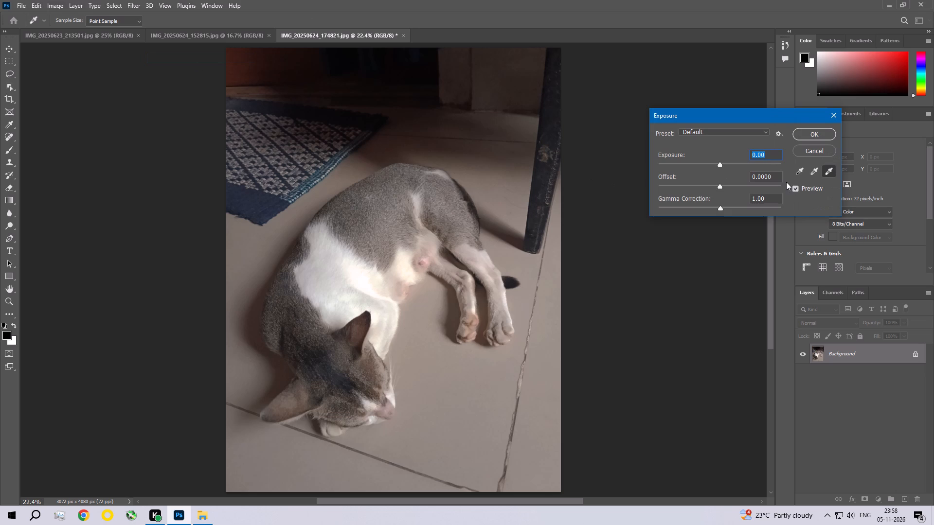
click(779, 176)
key(BackSpace)
key(BackSpace)
key(BackSpace)
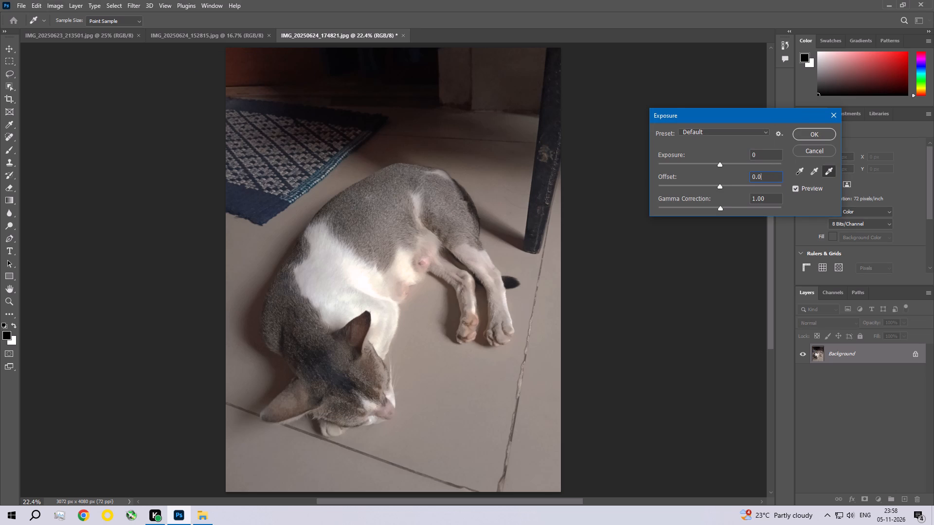
text(100)
key(Return)
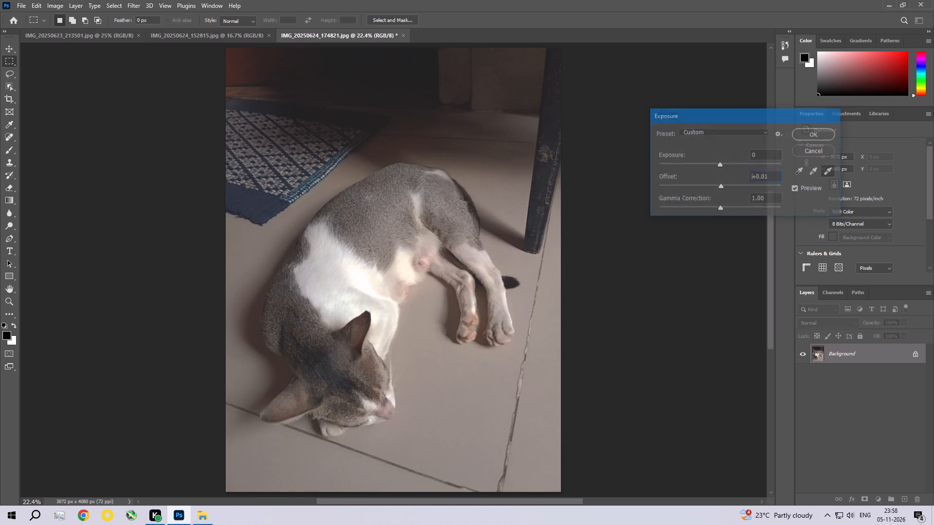
Save the cat photo over its original as a quality 12 Baseline ("Standard") JPEG and close it.
key(ctrl+s)
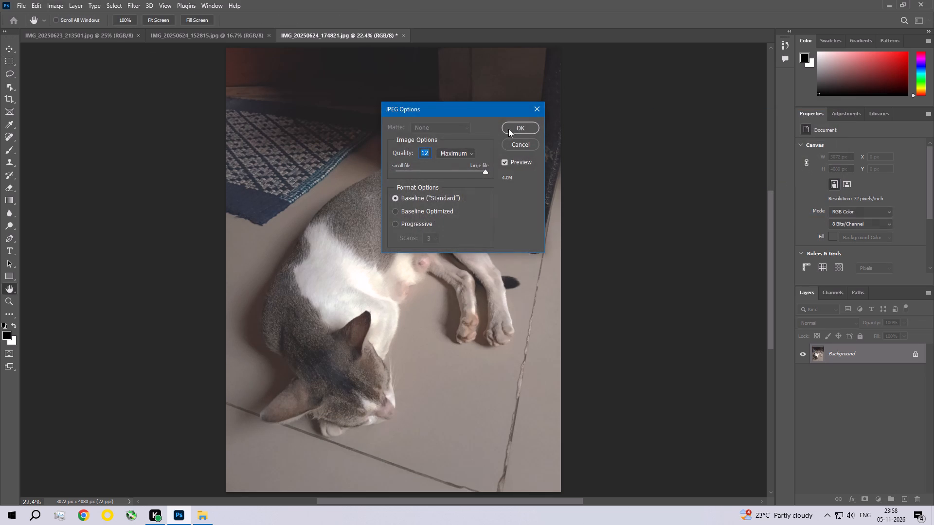
click(508, 129)
click(397, 36)
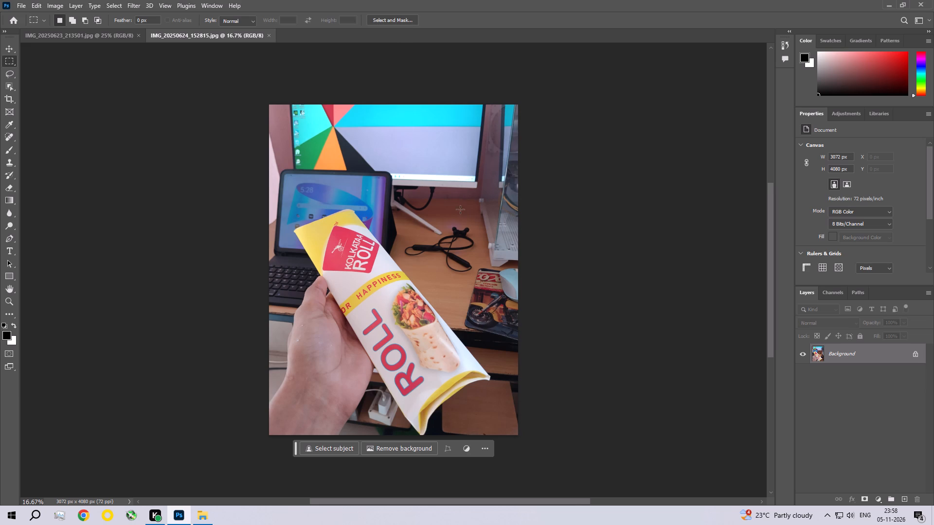
Inspect the Kolkataa Roll photo up close, checking the packet, hand and desk for blemishes.
key(ctrl+space)
key(ctrl+space)
key(ctrl+space)
key(ctrl+space)
key(ctrl+space)
key(ctrl+space)
key(ctrl+space)
key(ctrl+space)
key(ctrl+space)
key(ctrl+space)
key(ctrl+space)
key(ctrl+space)
key(ctrl+space)
key(ctrl+space)
key(ctrl+space)
key(ctrl+space)
key(ctrl+space)
key(ctrl+space)
key(ctrl+space)
key(ctrl+space)
ctrl+click(414, 227)
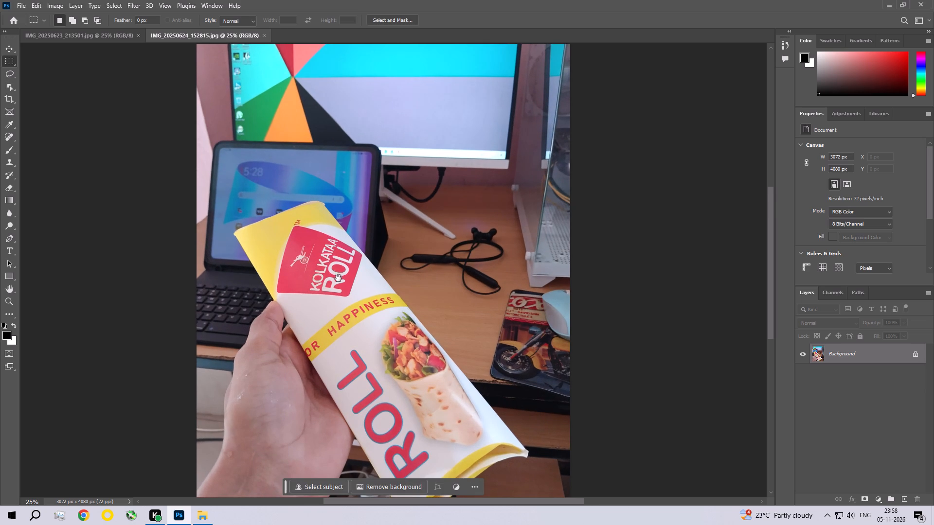
drag(338, 278, 306, 265)
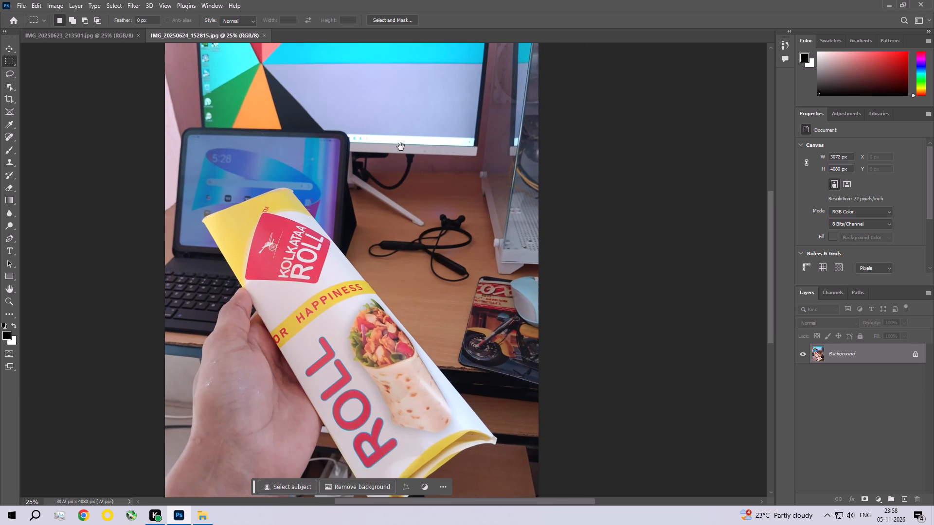
drag(405, 146, 426, 138)
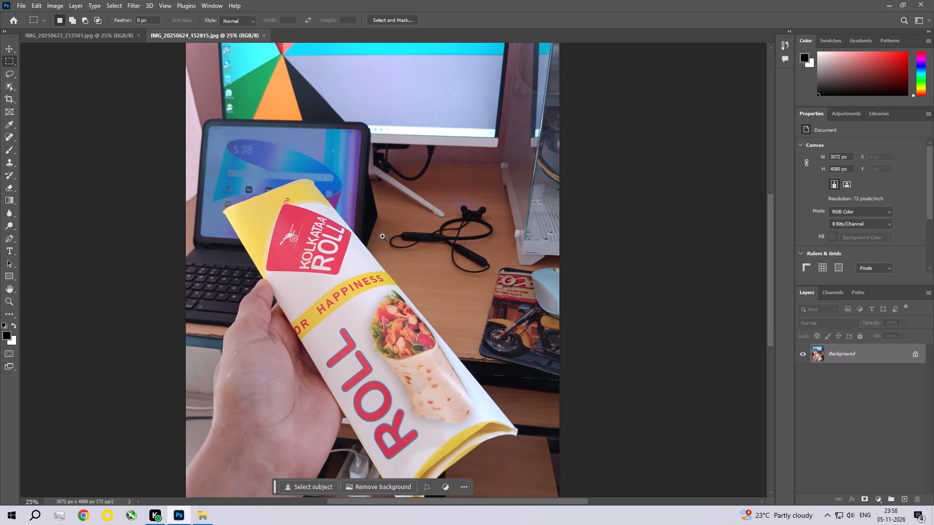
ctrl+click(328, 269)
drag(337, 291, 329, 193)
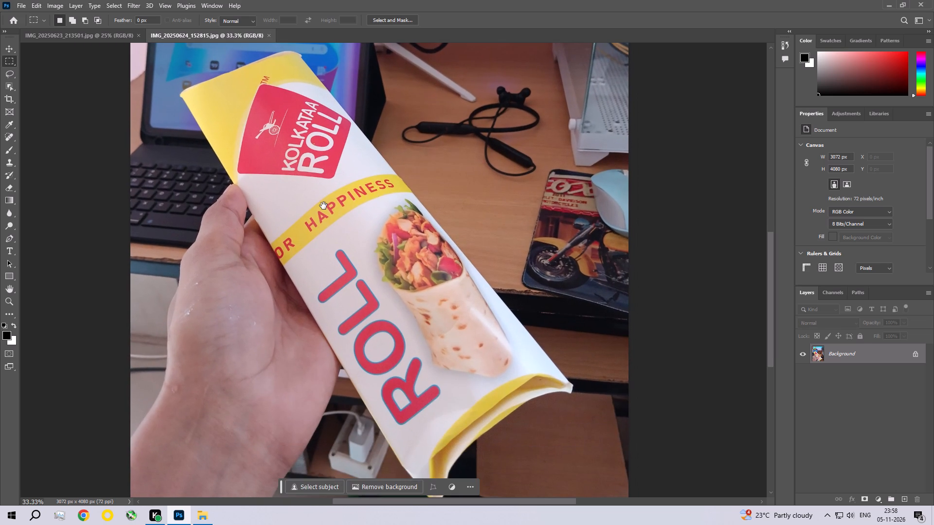
key(ctrl+0)
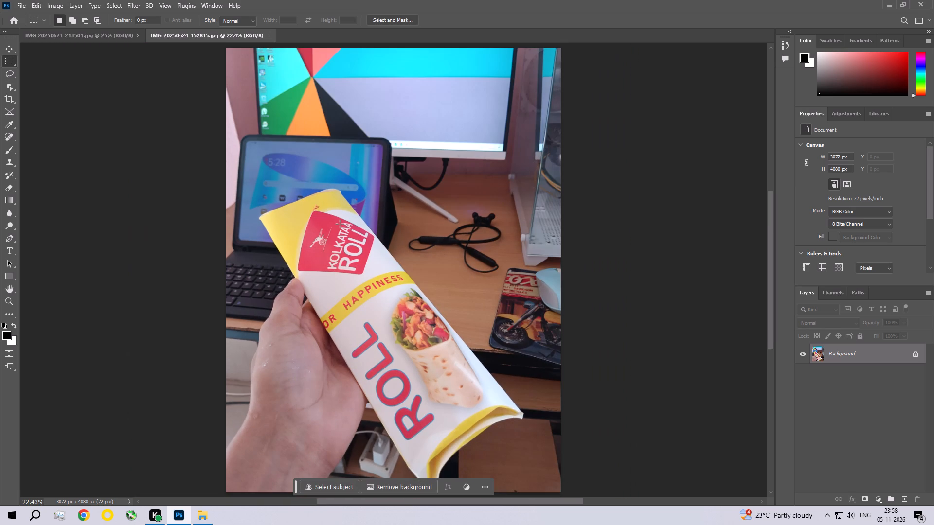
Remove the small dark spot on the wooden desk beside the roll packet with a Content-Aware Fill at 100% opacity, and clear the selection.
key(ctrl+space)
key(ctrl+space)
key(ctrl+space)
key(ctrl+space)
key(ctrl+space)
key(ctrl+space)
key(ctrl+space)
key(ctrl+space)
key(ctrl+space)
key(ctrl+space)
key(ctrl+space)
key(ctrl+space)
key(ctrl+space)
key(ctrl+space)
key(ctrl+space)
key(ctrl+space)
key(ctrl+space)
key(ctrl+space)
key(ctrl+space)
key(ctrl+space)
ctrl+triple_click(455, 230)
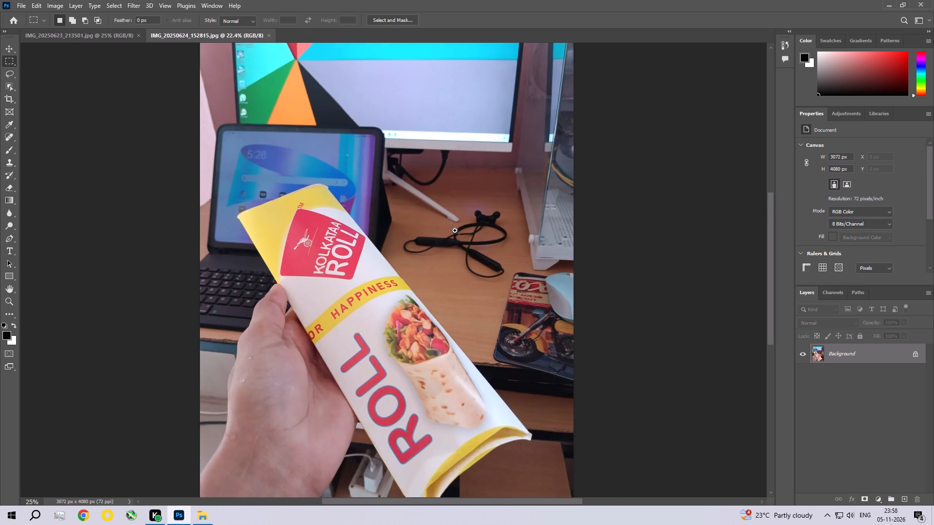
key(ctrl+space)
key(ctrl+space)
key(ctrl+space)
key(ctrl+space)
key(ctrl+space)
key(ctrl+space)
key(ctrl+space)
key(ctrl+space)
key(ctrl+space)
key(ctrl+space)
key(ctrl+space)
key(ctrl+space)
key(ctrl+space)
key(ctrl+space)
key(ctrl+space)
key(ctrl+space)
key(ctrl+space)
key(ctrl+space)
key(ctrl+space)
key(ctrl+space)
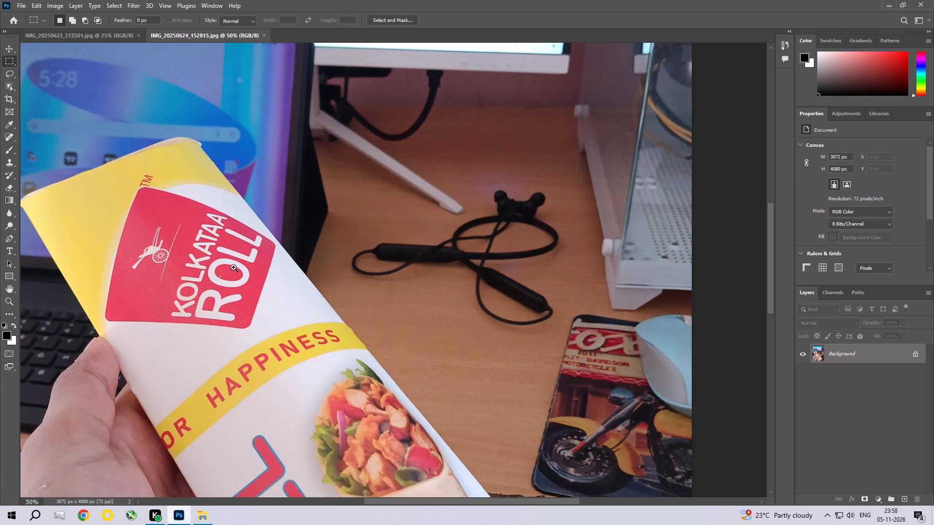
ctrl+double_click(233, 267)
drag(275, 365, 273, 199)
drag(630, 291, 660, 333)
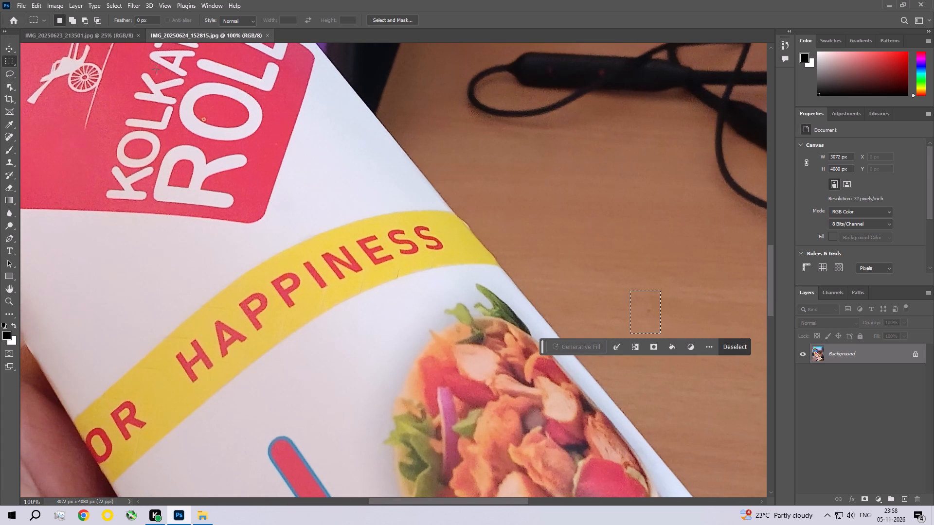
click(31, 4)
click(47, 160)
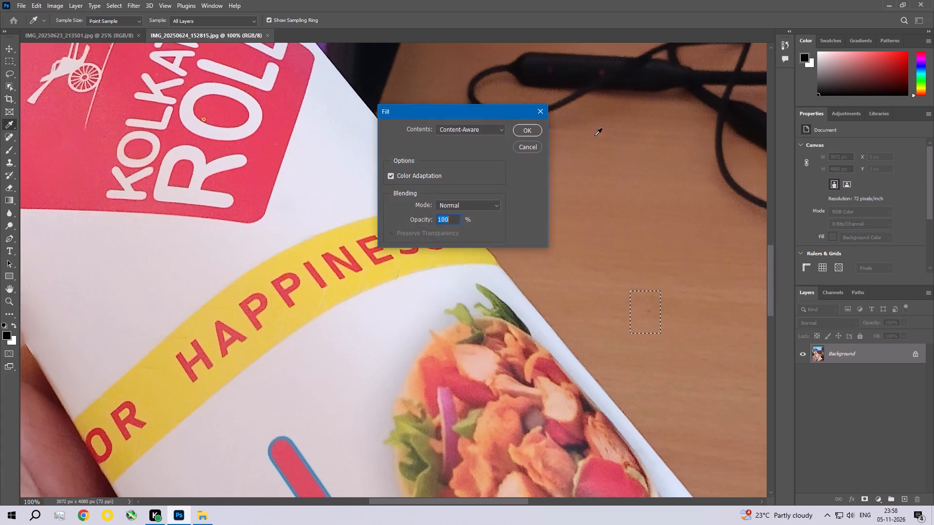
click(528, 126)
key(ctrl+d)
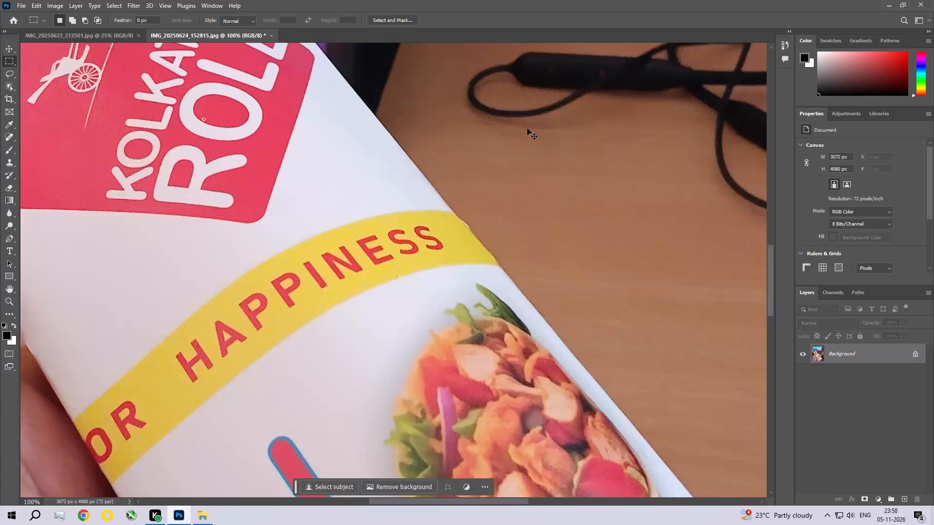
key(ctrl+0)
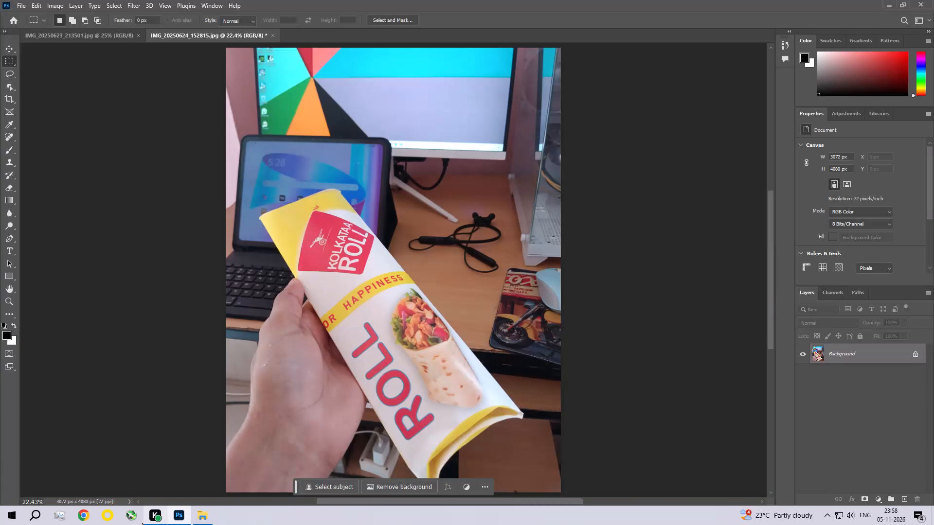